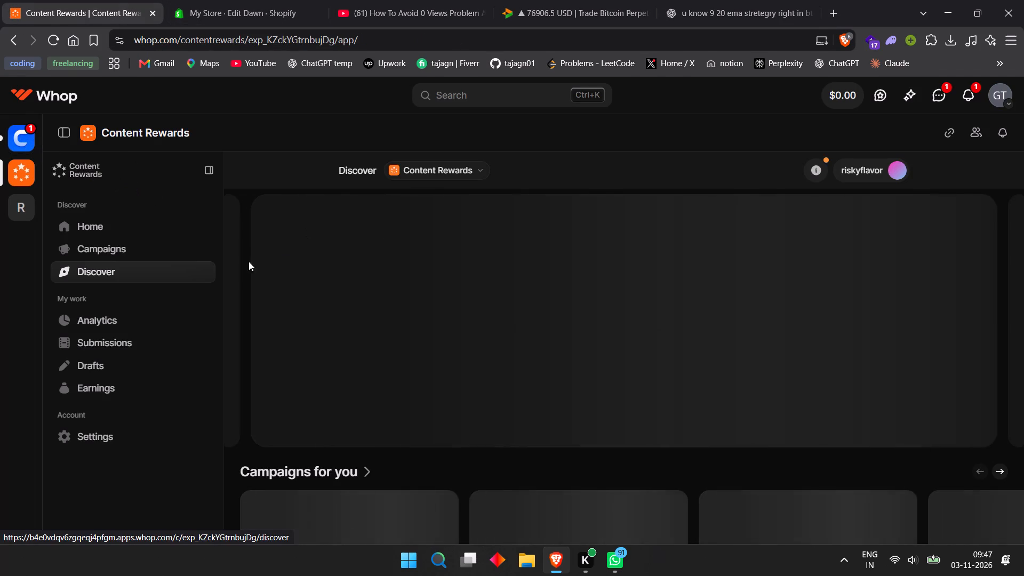
left_click(90, 242)
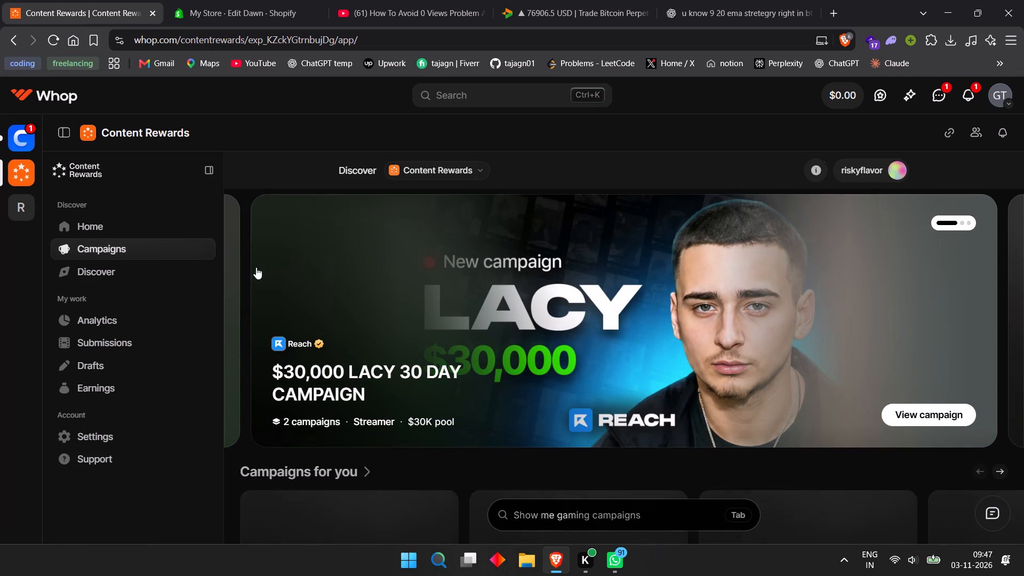
scroll(401, 329, "down", 4)
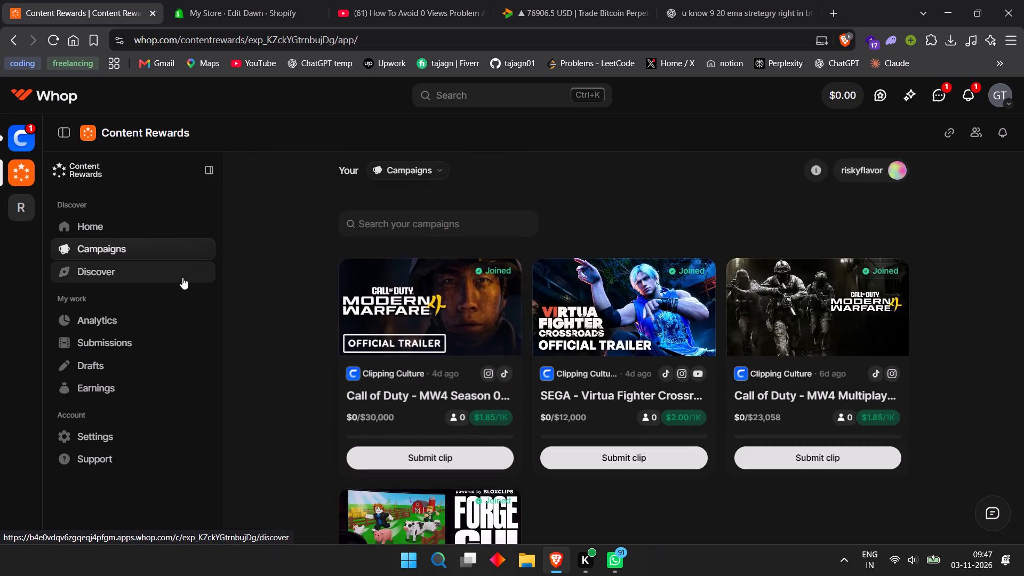
scroll(374, 373, "down", 2)
left_click(422, 329)
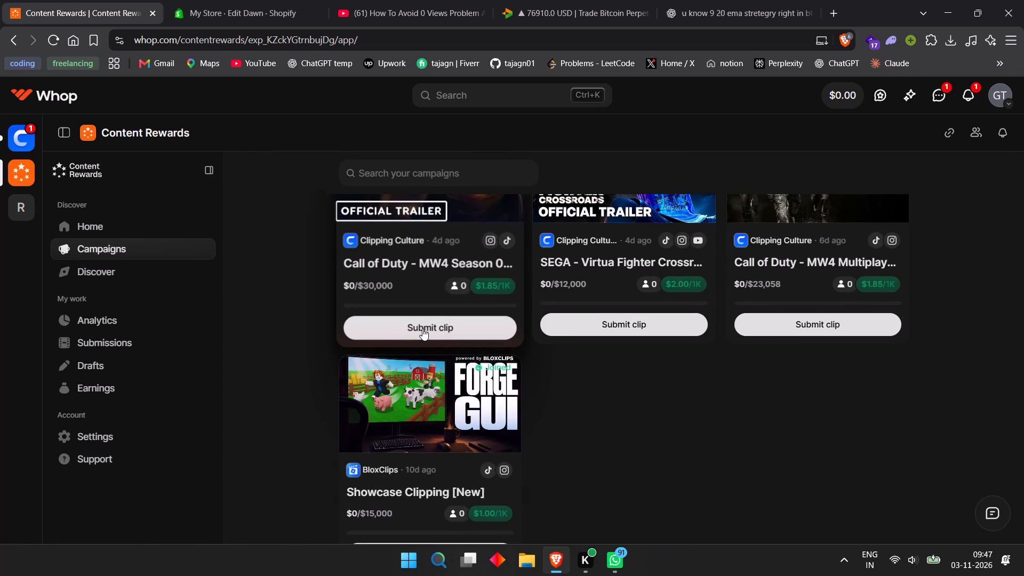
scroll(490, 389, "down", 4)
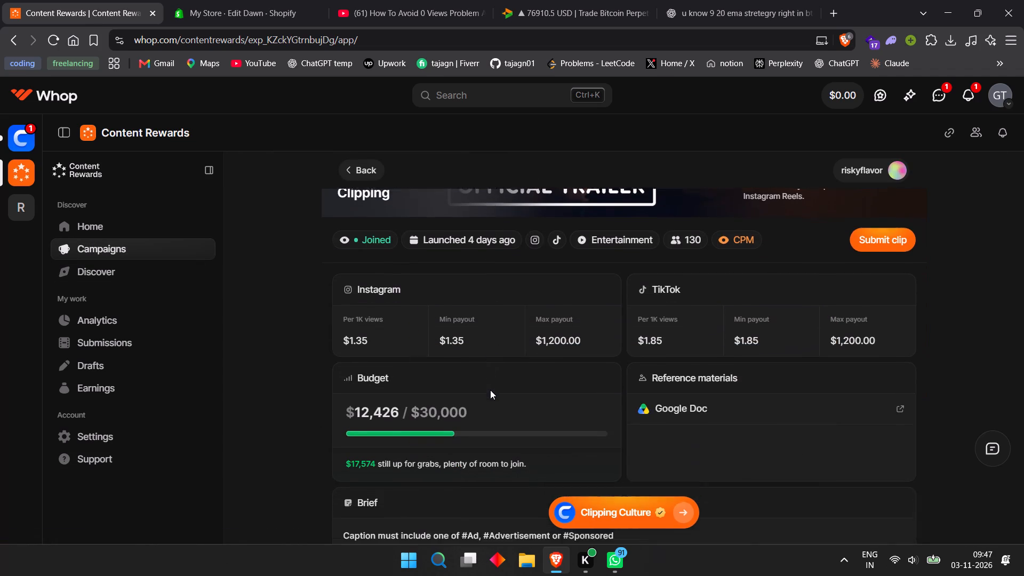
left_click(353, 172)
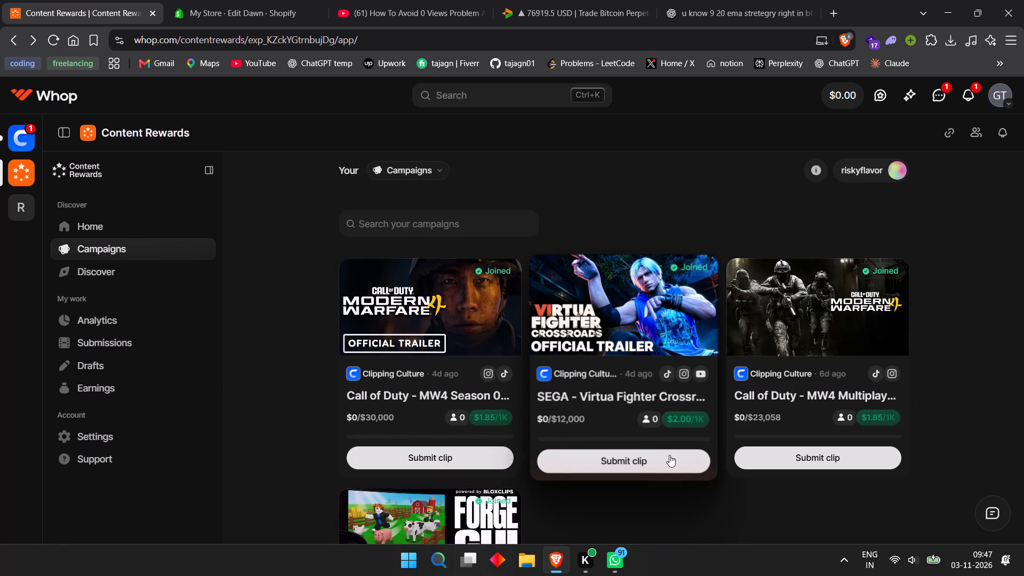
Review the joined SEGA - Virtua Fighter Crossroads campaign's payouts, brief, content requirements and view statistics.
left_click(668, 460)
scroll(649, 460, "down", 2)
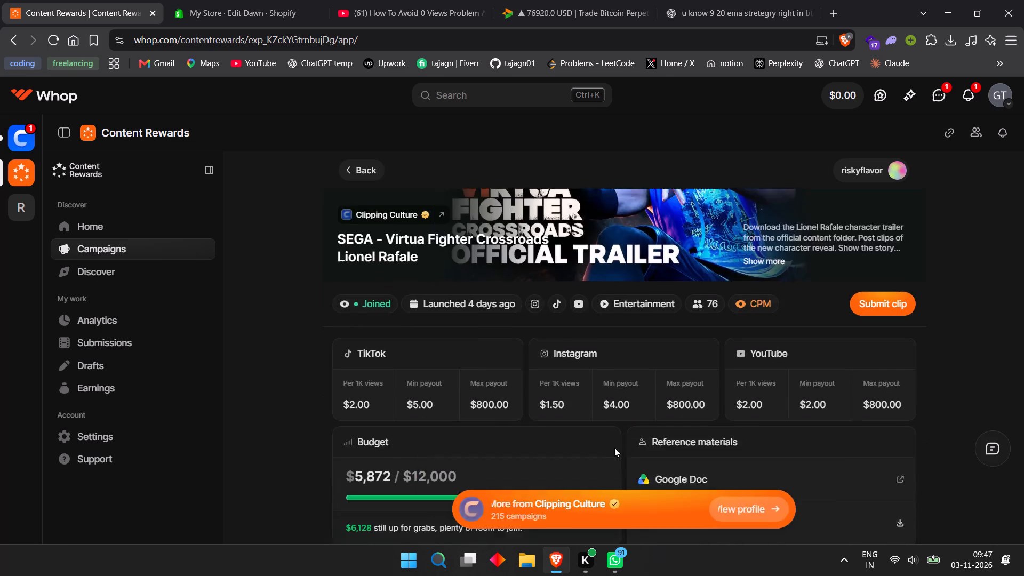
scroll(614, 447, "down", 2)
scroll(532, 375, "up", 4)
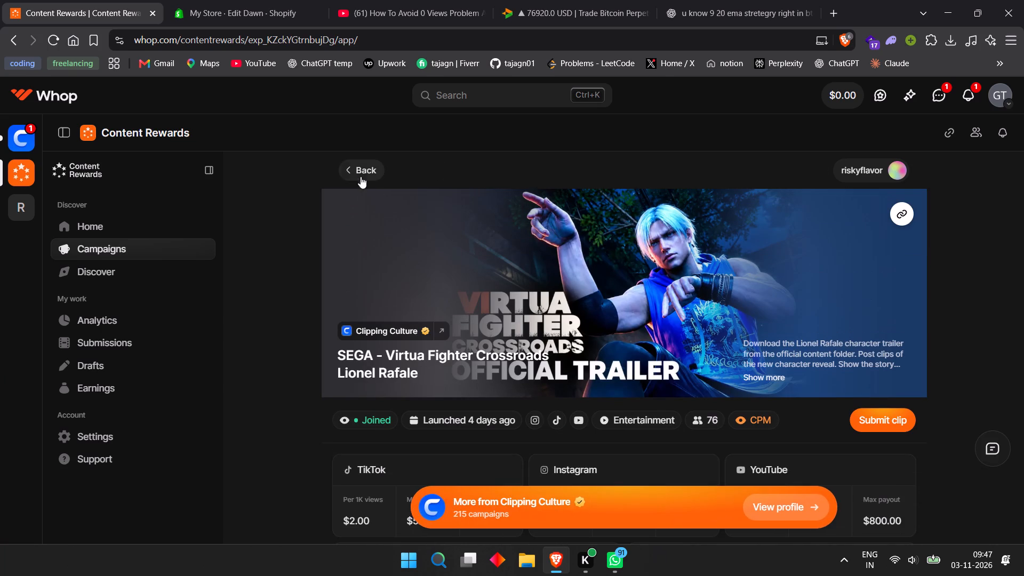
scroll(371, 200, "down", 11)
scroll(429, 252, "down", 4)
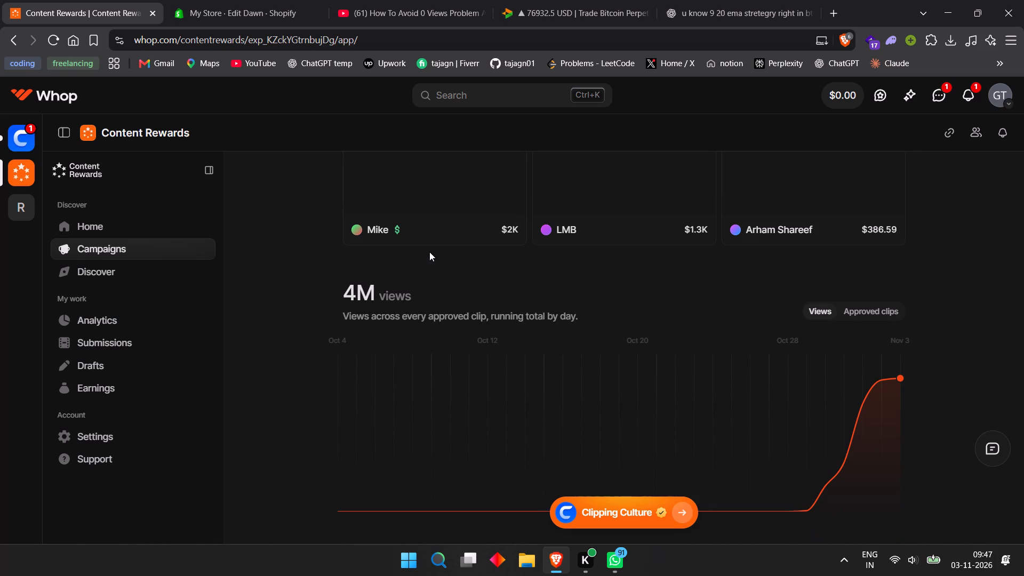
scroll(429, 252, "up", 4)
scroll(470, 254, "down", 2)
scroll(470, 254, "up", 7)
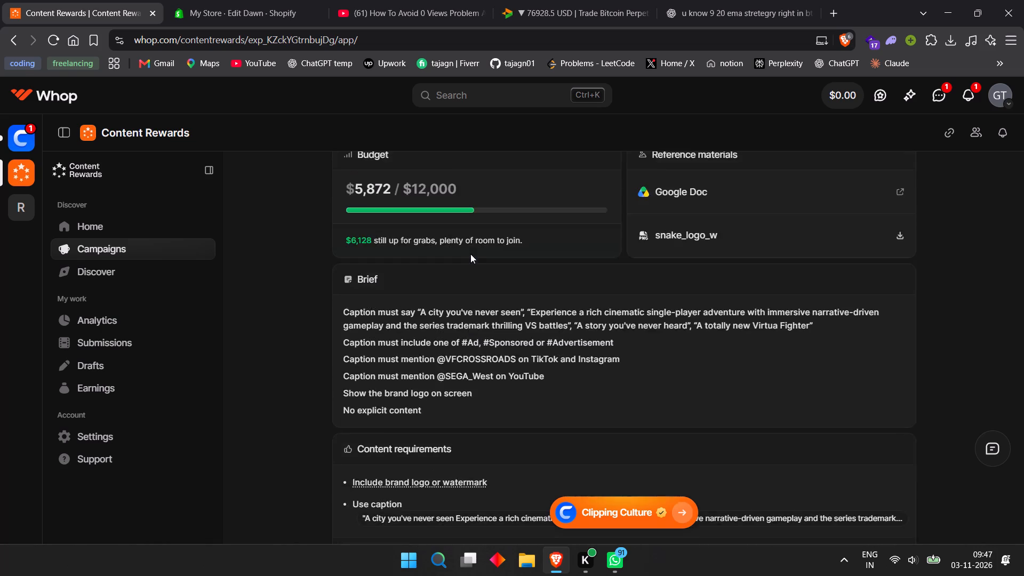
scroll(470, 254, "up", 5)
left_click(357, 171)
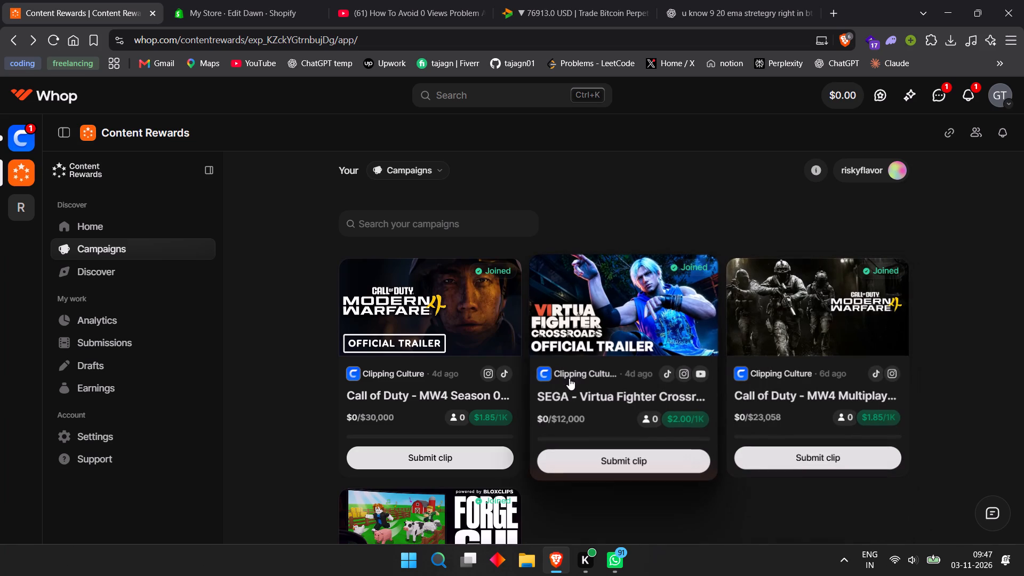
Copy the SEGA campaign's title and search YouTube for "SEGA - Virtua Fighter Crossroads Lionel Rafale".
left_click(585, 311)
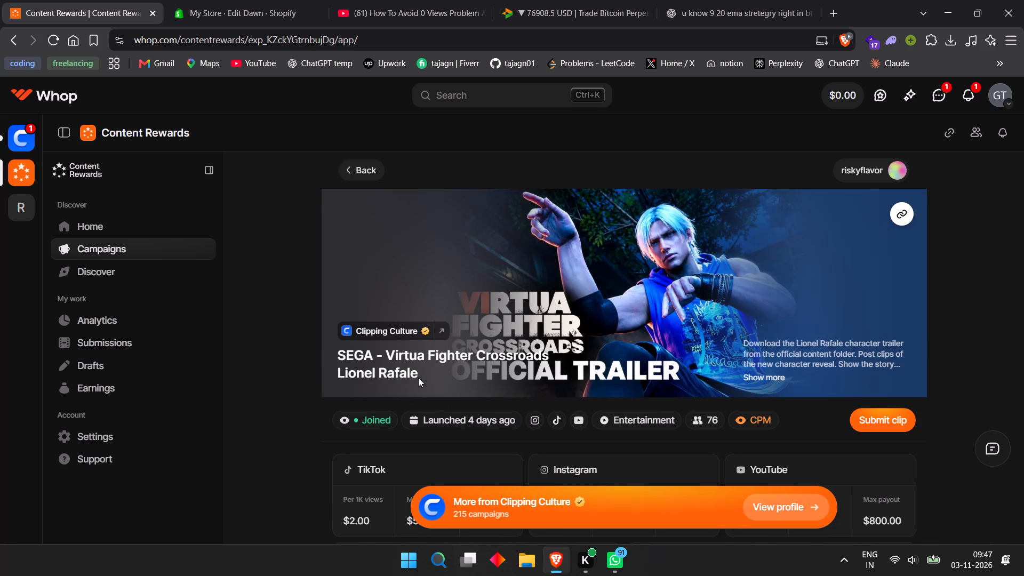
left_click_drag(422, 374, 335, 349)
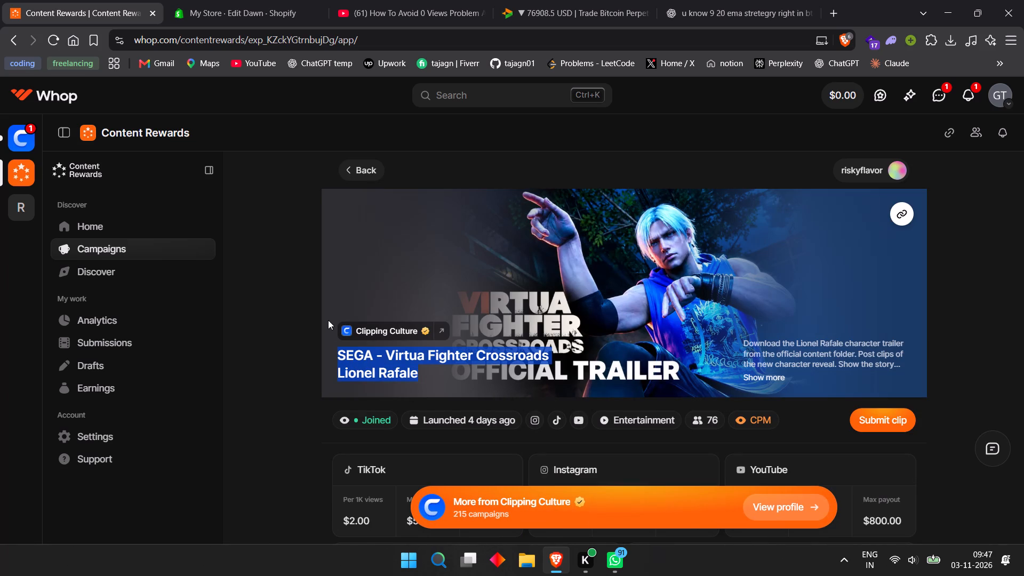
key("ctrl+c")
left_click(395, 0)
left_click_drag(510, 99, 436, 102)
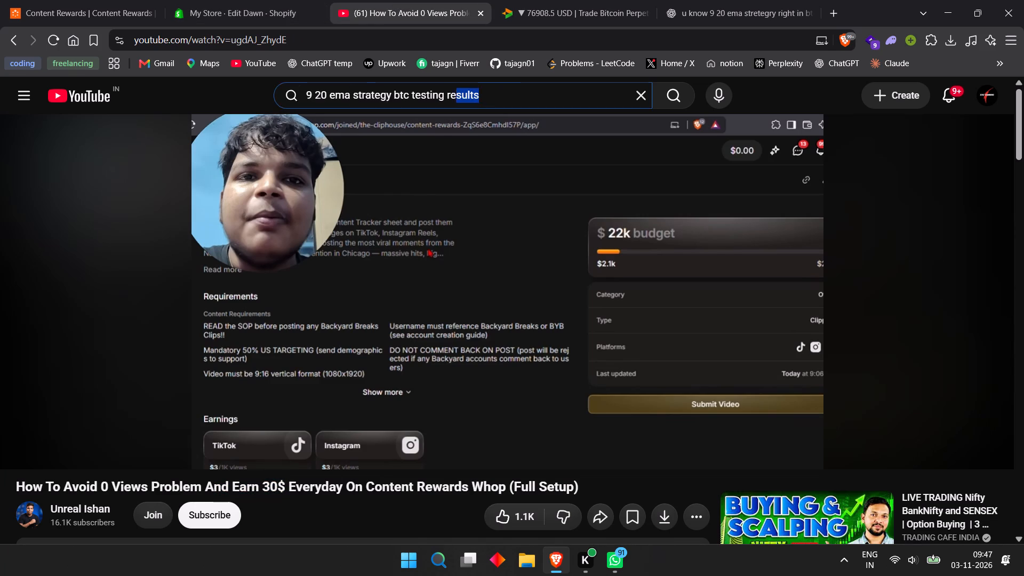
left_click_drag(436, 102, 330, 111)
left_click_drag(306, 115, 270, 118)
triple_click(354, 88)
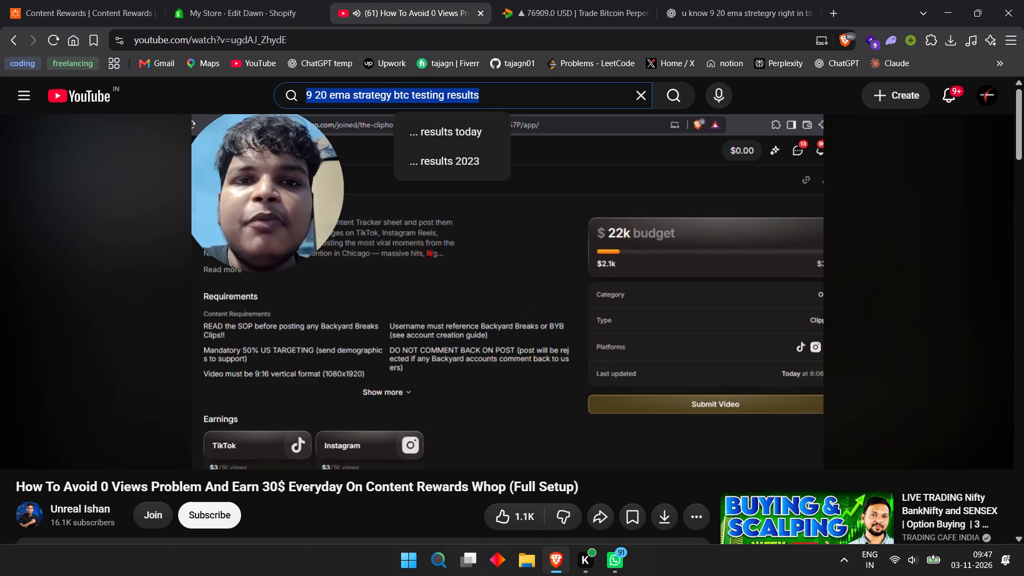
key("ctrl+v")
key("Return")
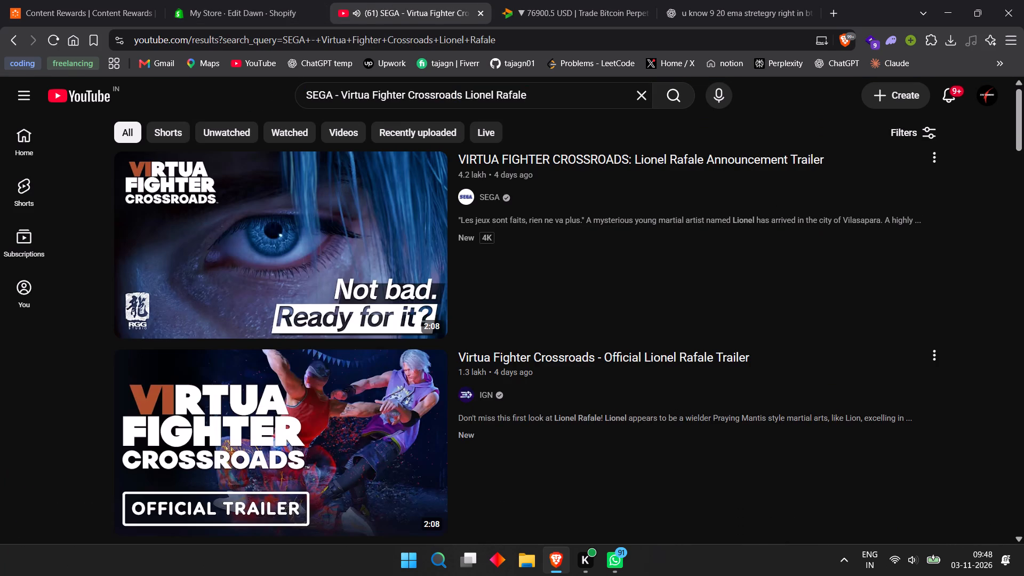
Open the "Lionel Rafale vs Cielo" Short captioned "this is how a NEXT-GEN fighting game looks like!" and browse its creator's Shorts.
scroll(394, 302, "down", 7)
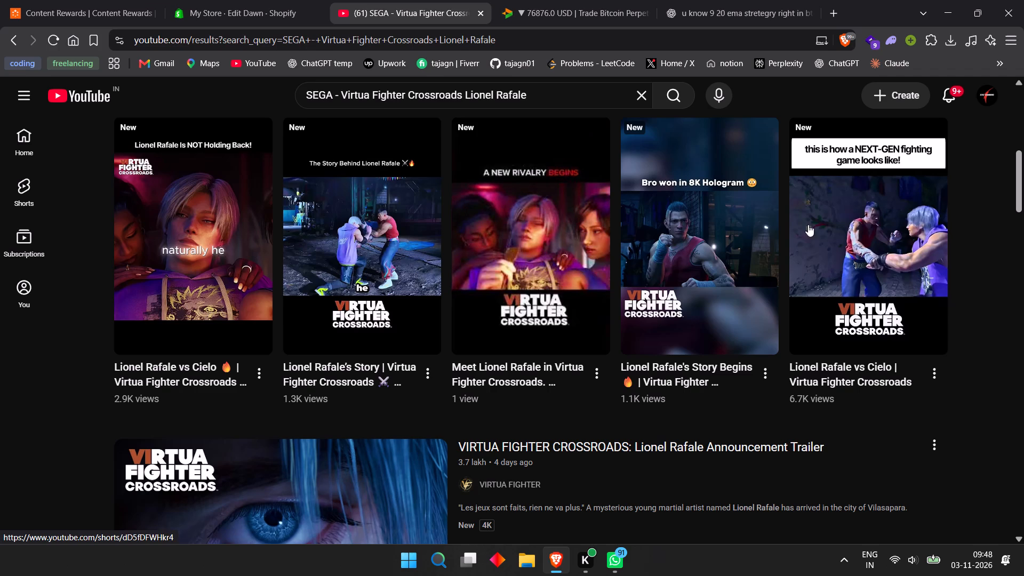
left_click(877, 226)
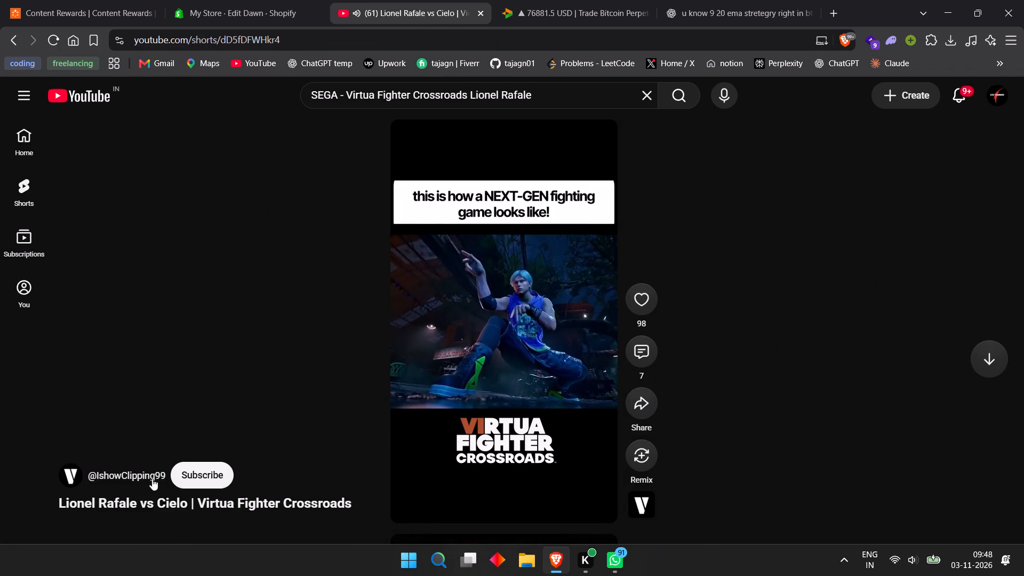
left_click(132, 477)
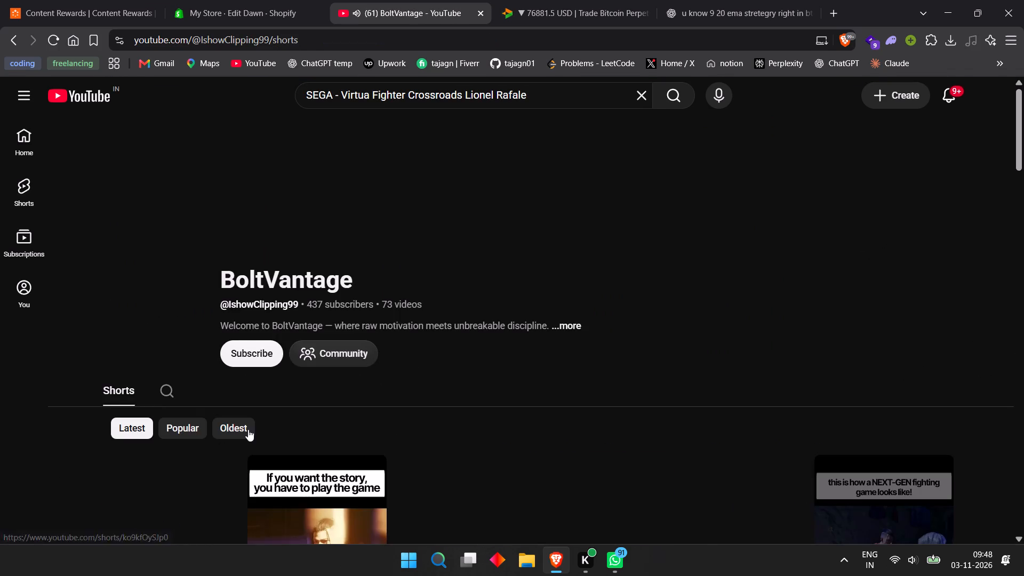
scroll(283, 411, "down", 6)
scroll(283, 411, "up", 4)
scroll(397, 381, "down", 3)
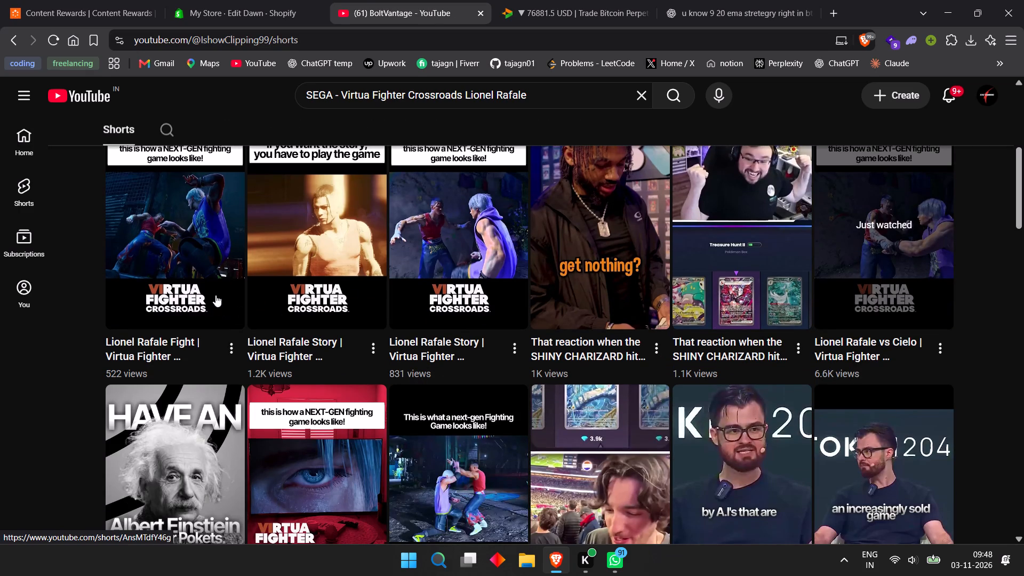
scroll(805, 250, "up", 1)
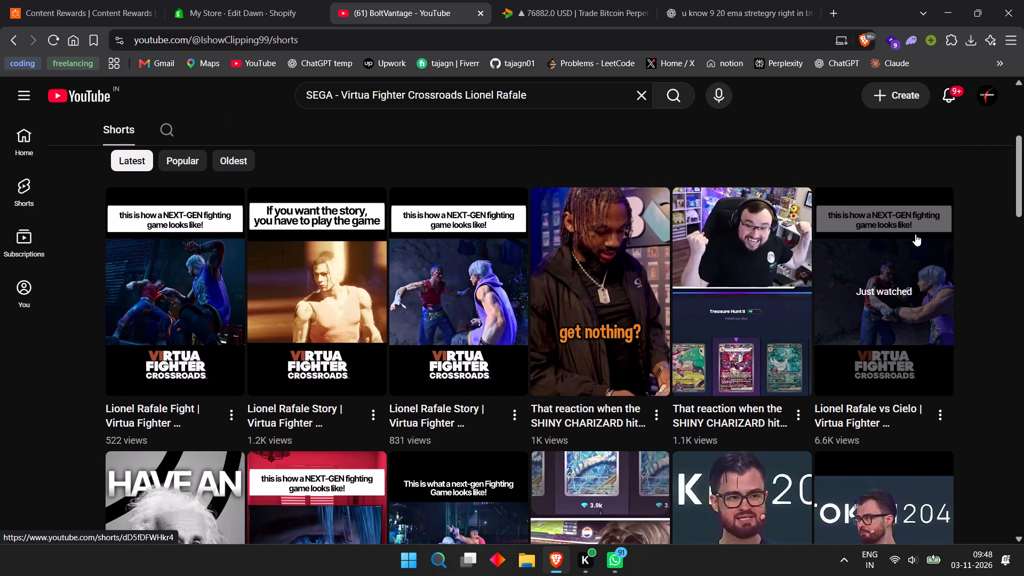
Examine the descriptions and statistics of BoltVantage's three latest Virtua Fighter Crossroads Shorts, going from the third newest to the newest.
left_click(447, 356)
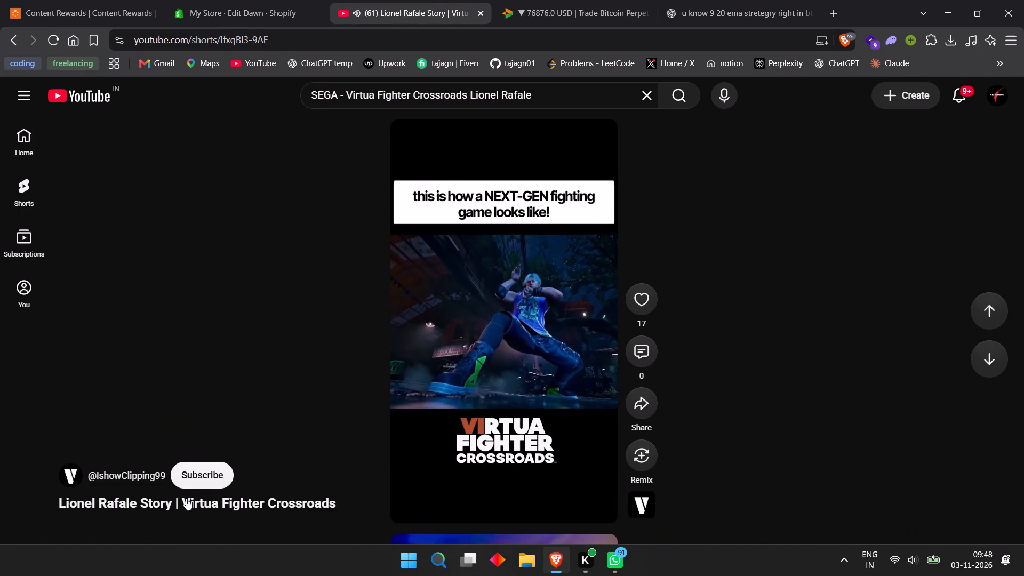
left_click(186, 499)
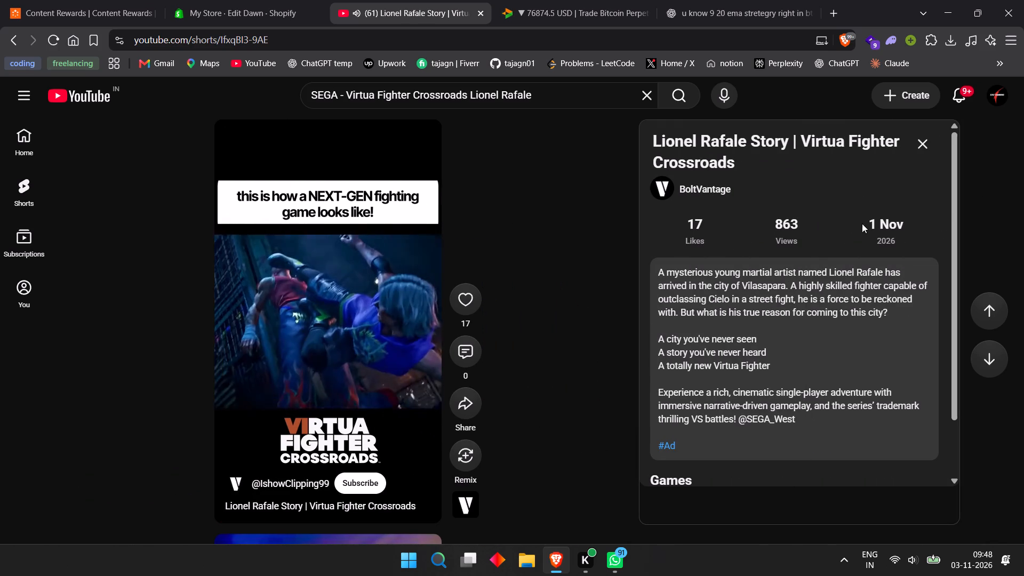
scroll(340, 331, "up", 3)
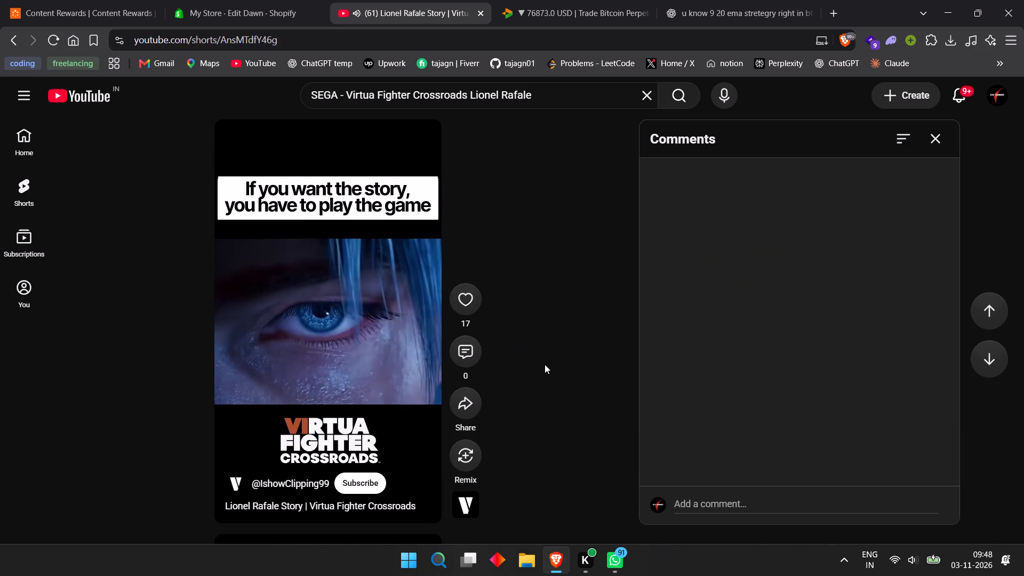
left_click(934, 133)
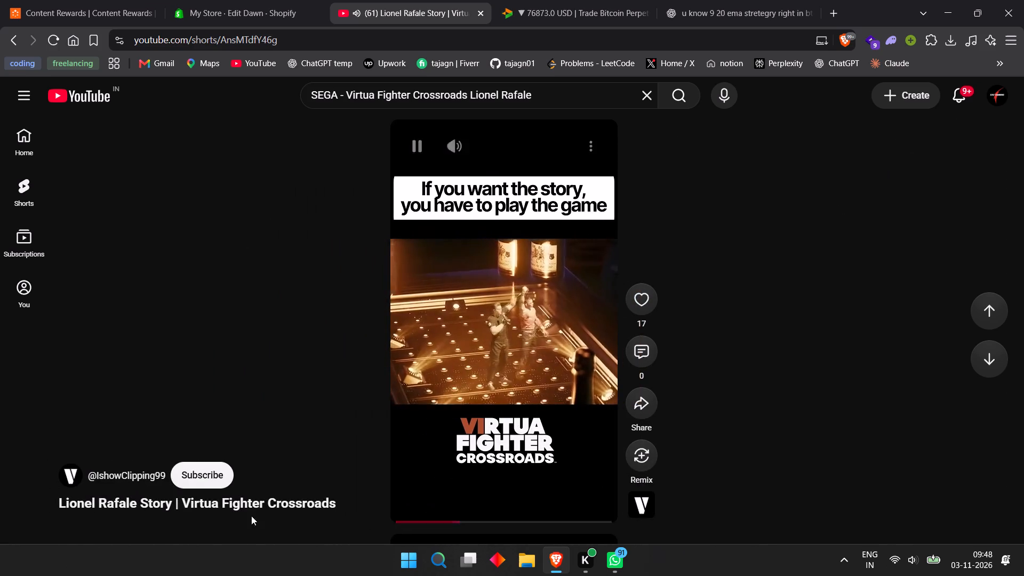
left_click(187, 502)
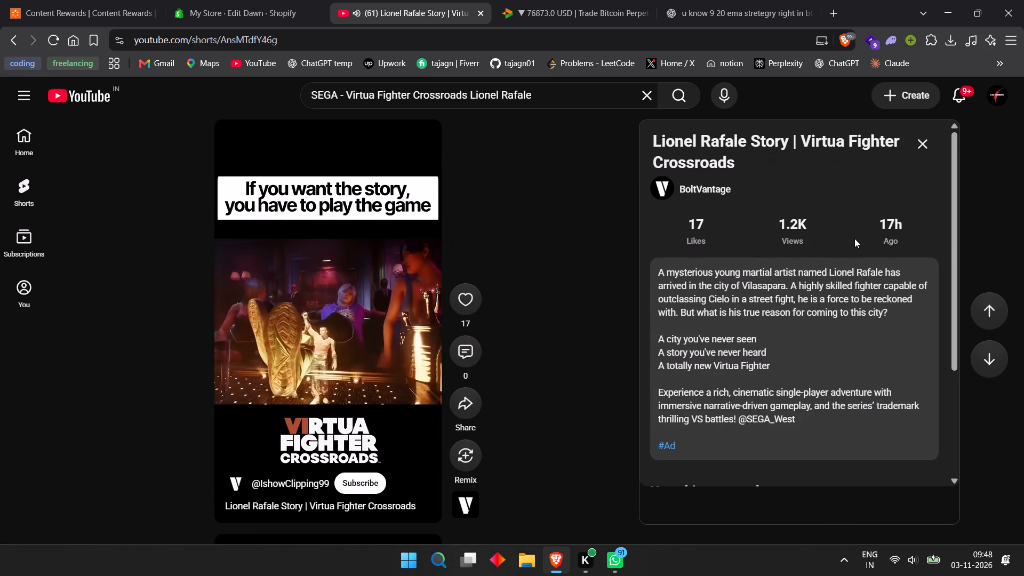
left_click(917, 146)
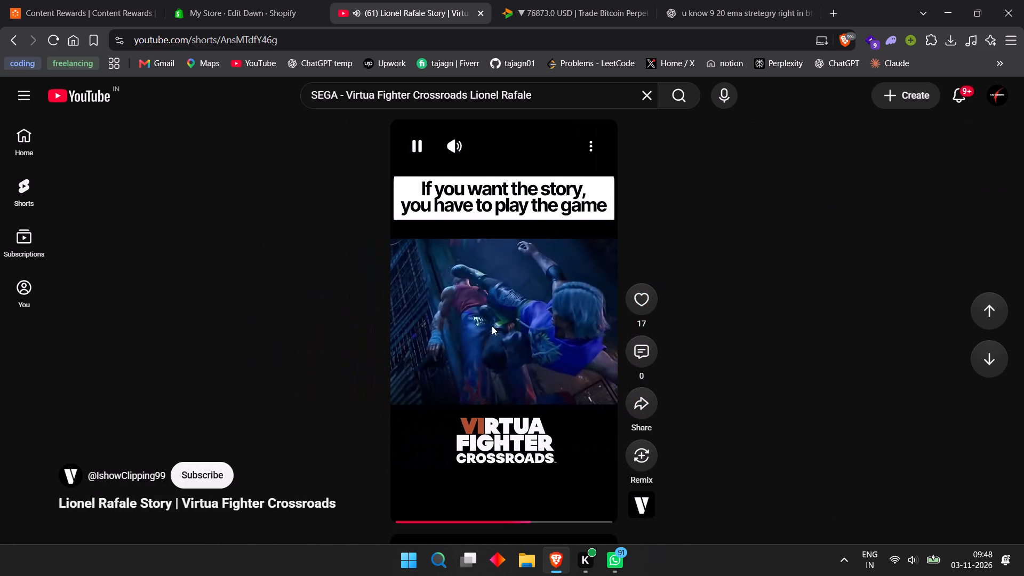
scroll(482, 329, "up", 3)
left_click(179, 504)
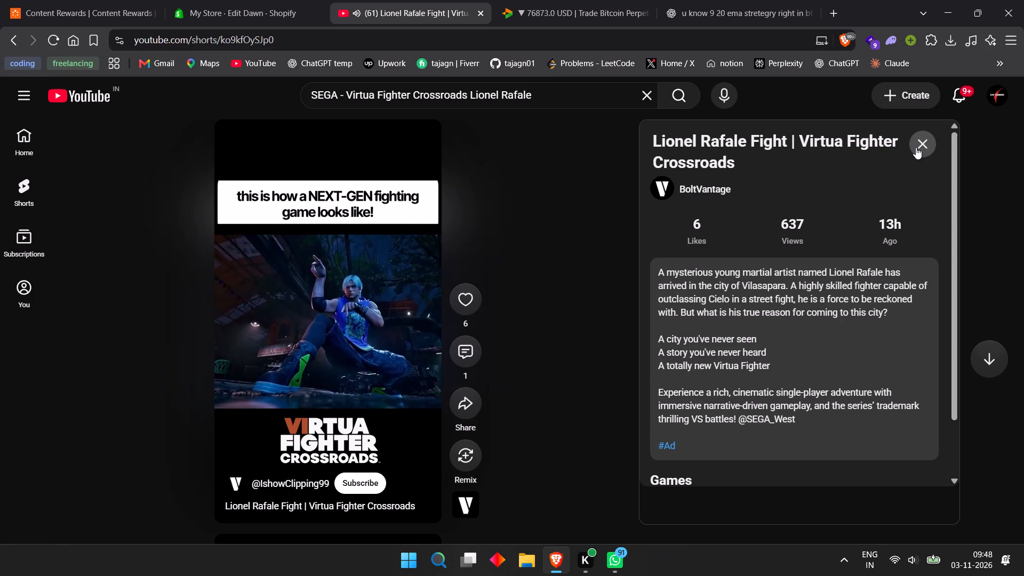
left_click(916, 147)
Return to BoltVantage's Shorts and examine the captions, titles and view counts of its game and sponsored clips.
left_click(15, 37)
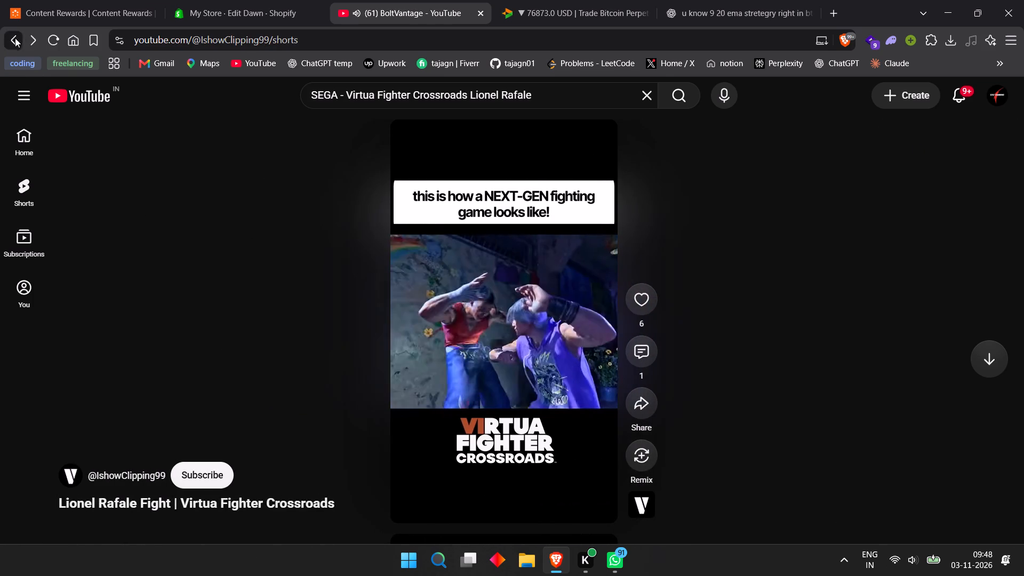
scroll(464, 297, "down", 5)
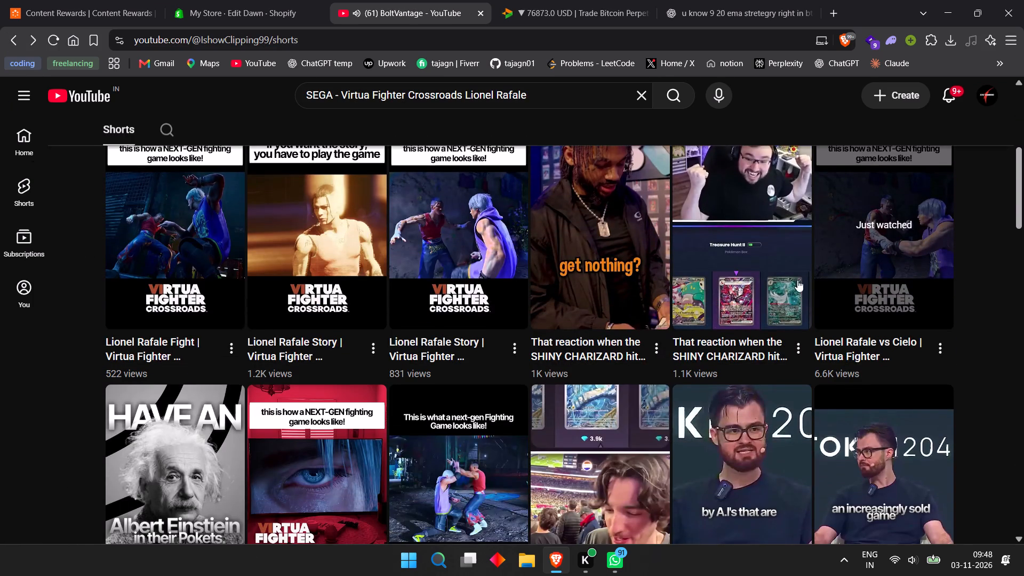
scroll(847, 270, "down", 3)
scroll(847, 271, "up", 1)
scroll(847, 271, "down", 2)
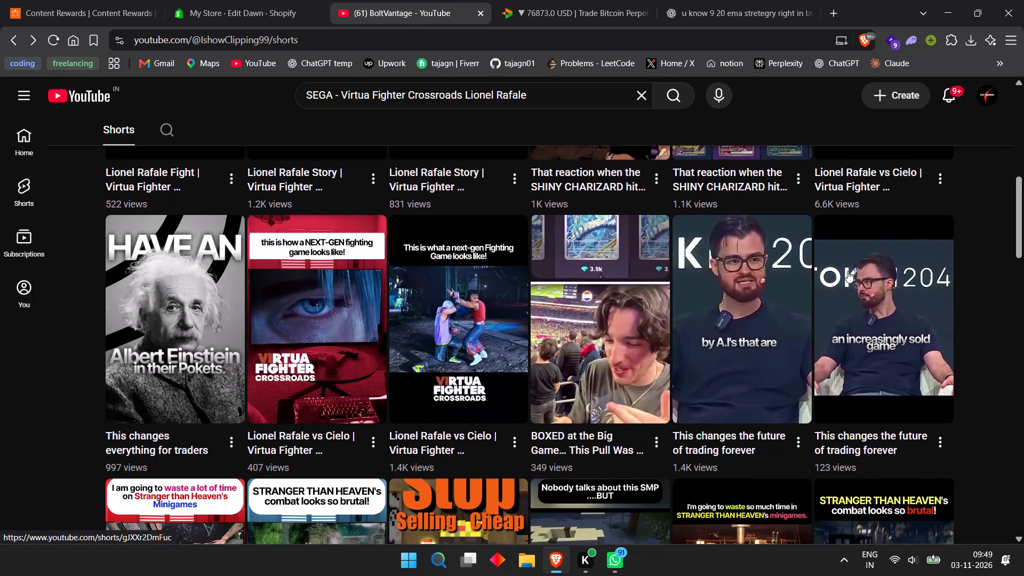
scroll(847, 271, "down", 5)
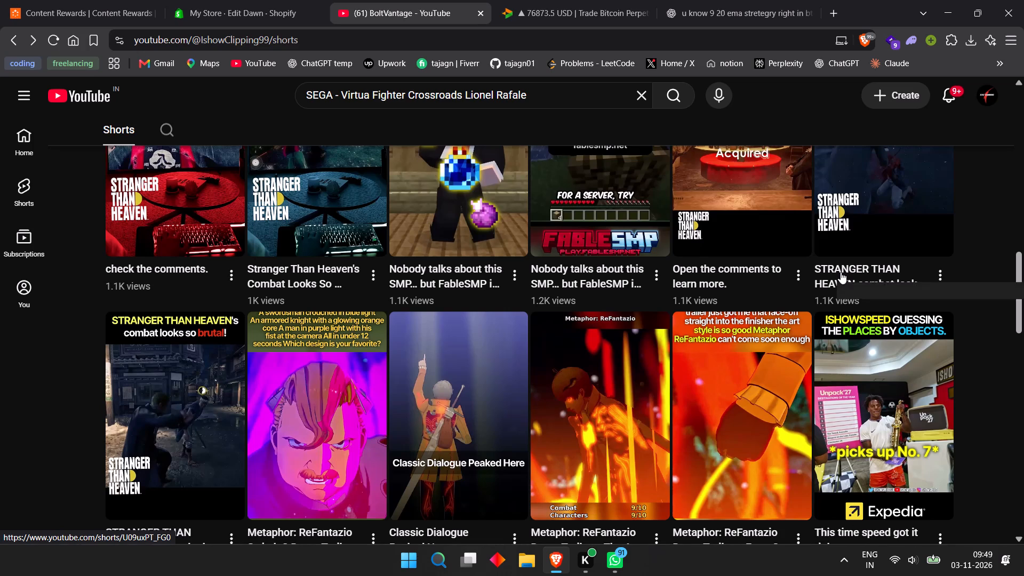
scroll(837, 275, "down", 3)
scroll(659, 356, "up", 1)
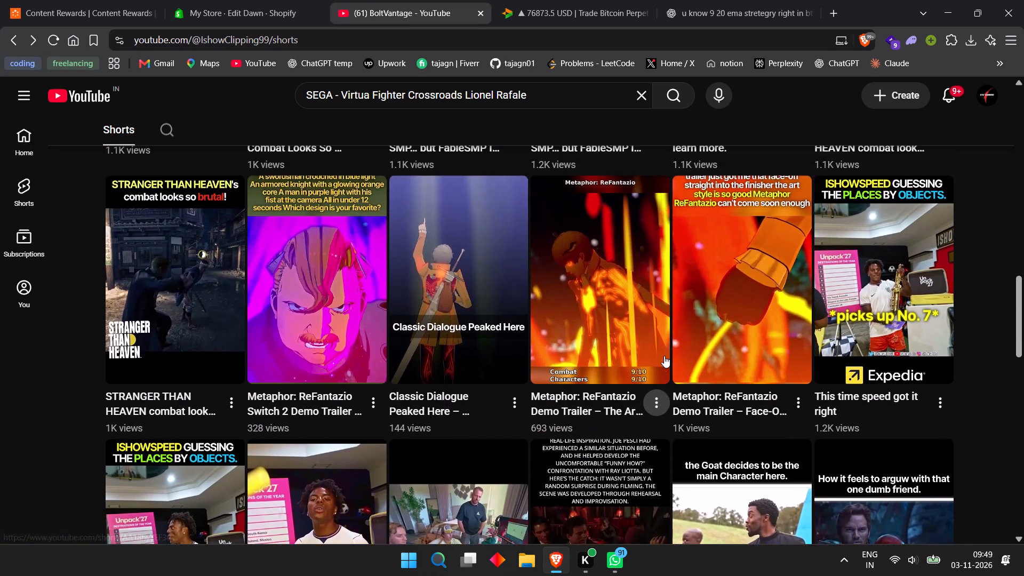
scroll(664, 356, "down", 6)
scroll(664, 356, "up", 3)
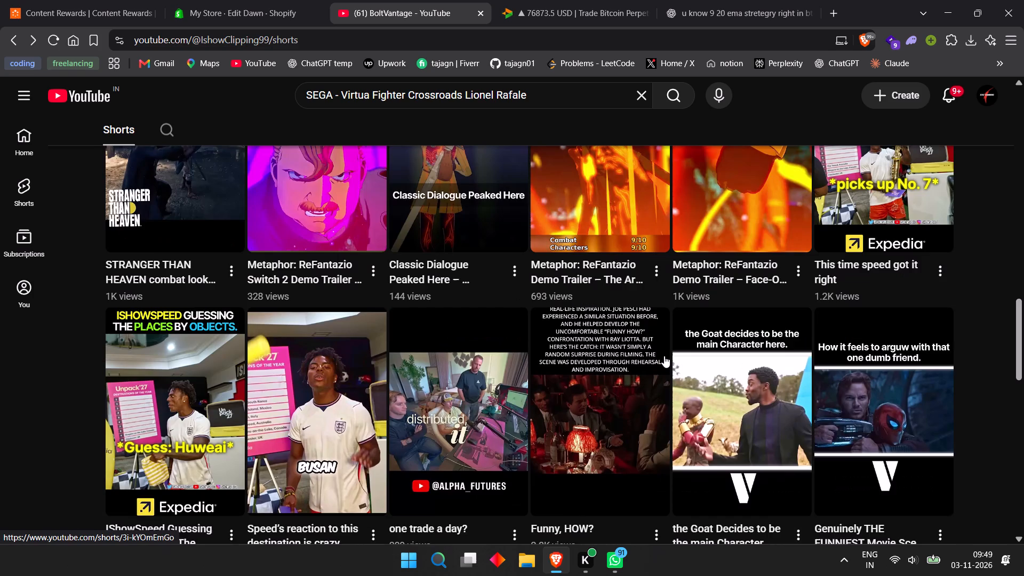
scroll(664, 356, "up", 16)
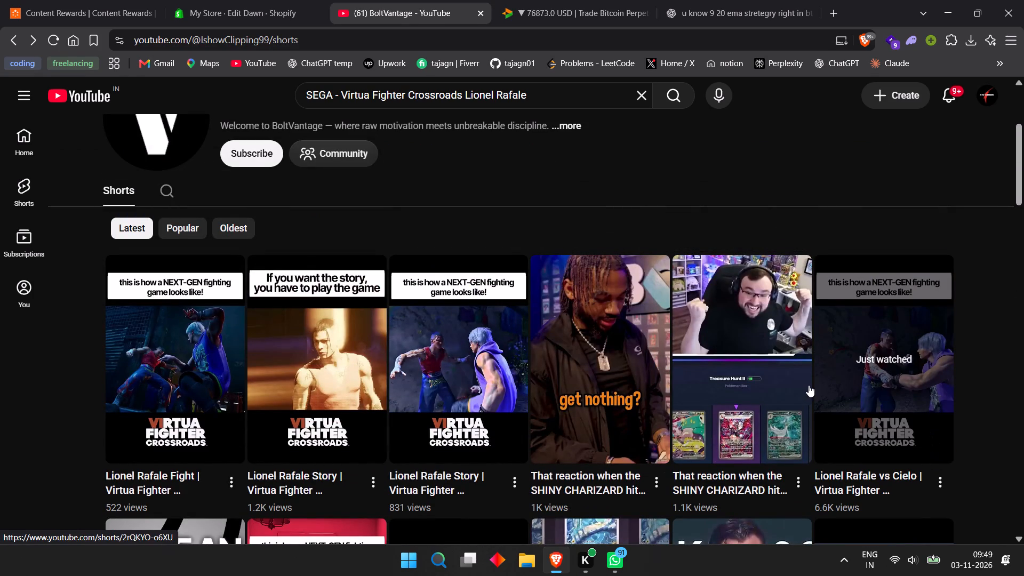
Go through BoltVantage's latest Shorts again, down to the older movie-scene clips, comparing caption styles and view counts.
scroll(809, 385, "down", 1)
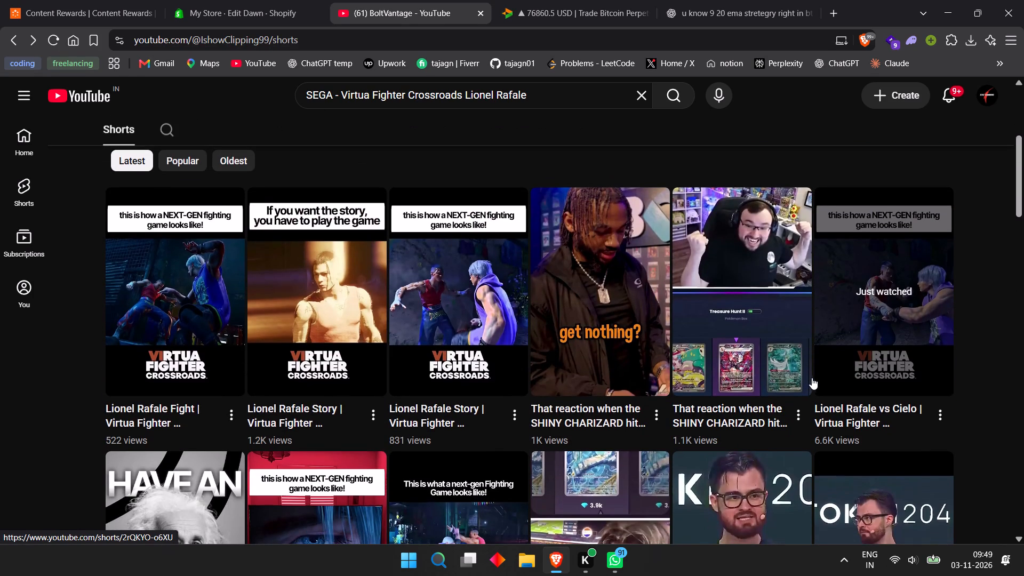
scroll(837, 323, "down", 3)
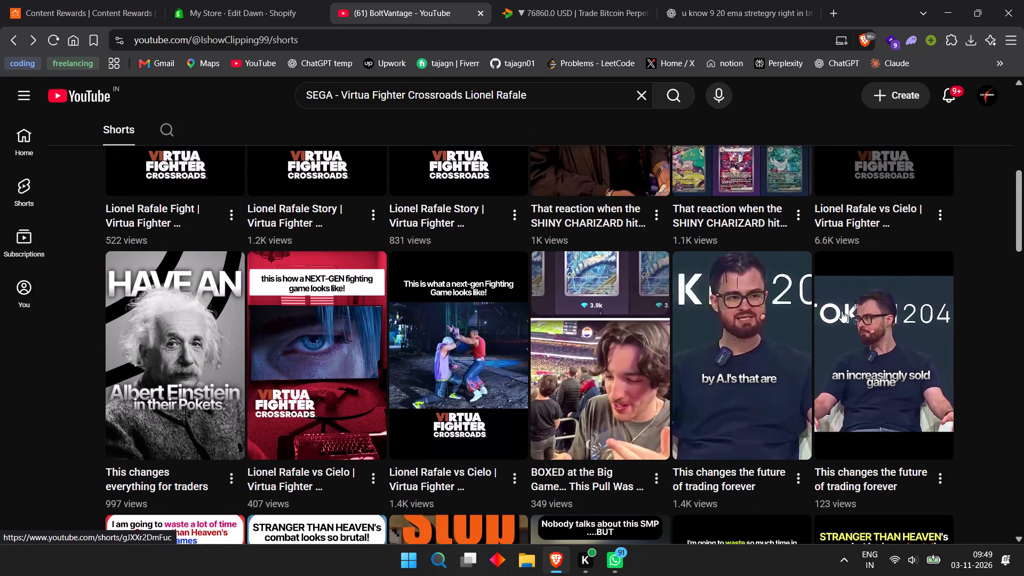
scroll(896, 262, "up", 2)
scroll(896, 261, "down", 4)
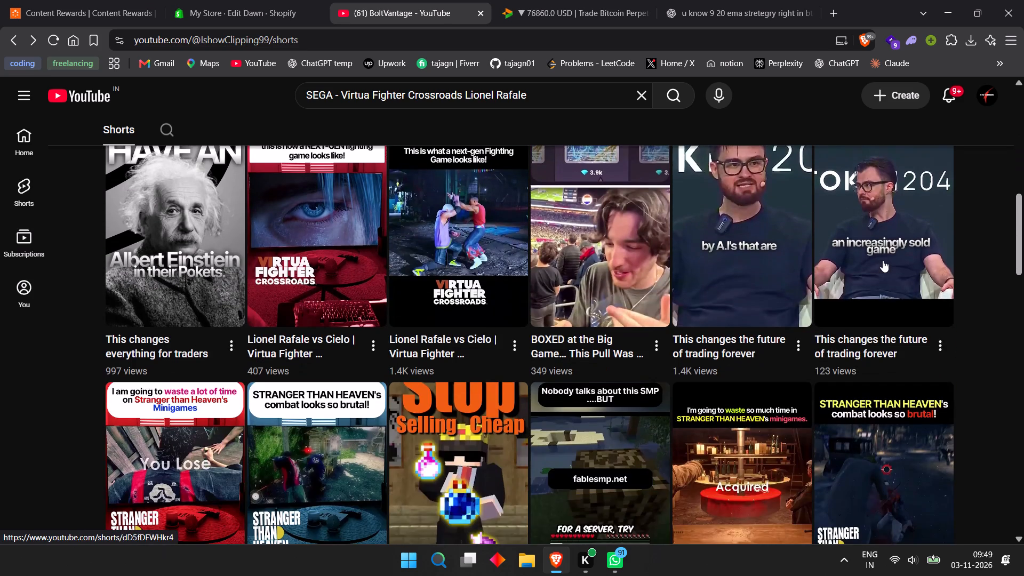
scroll(883, 260, "down", 8)
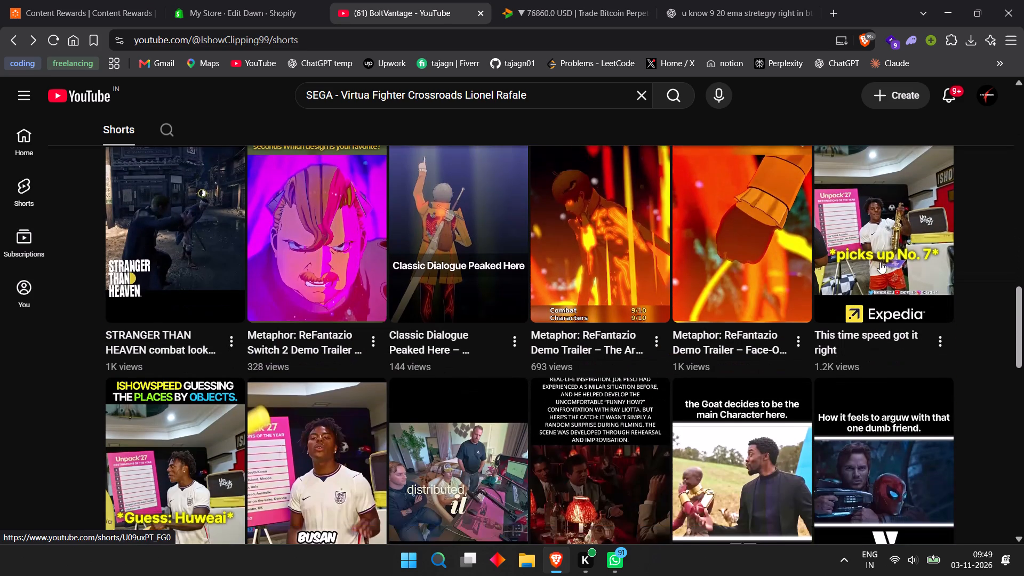
scroll(880, 262, "down", 4)
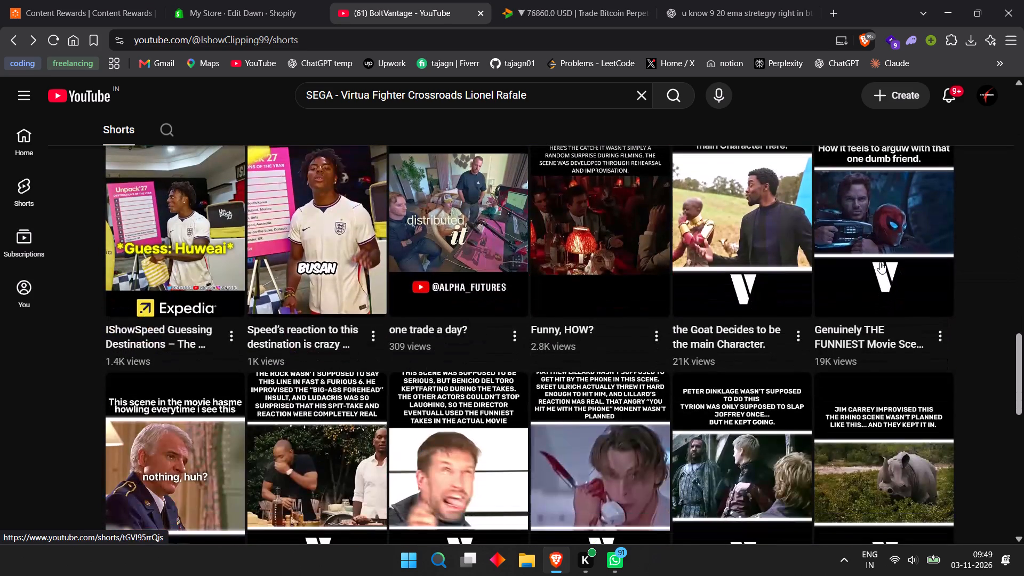
scroll(880, 262, "down", 4)
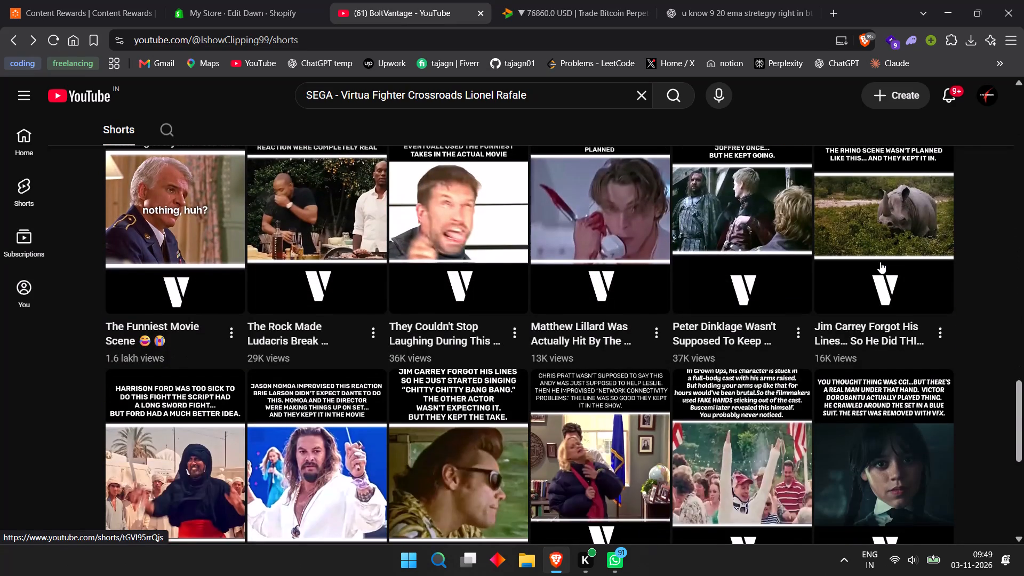
scroll(880, 262, "up", 20)
scroll(879, 266, "up", 3)
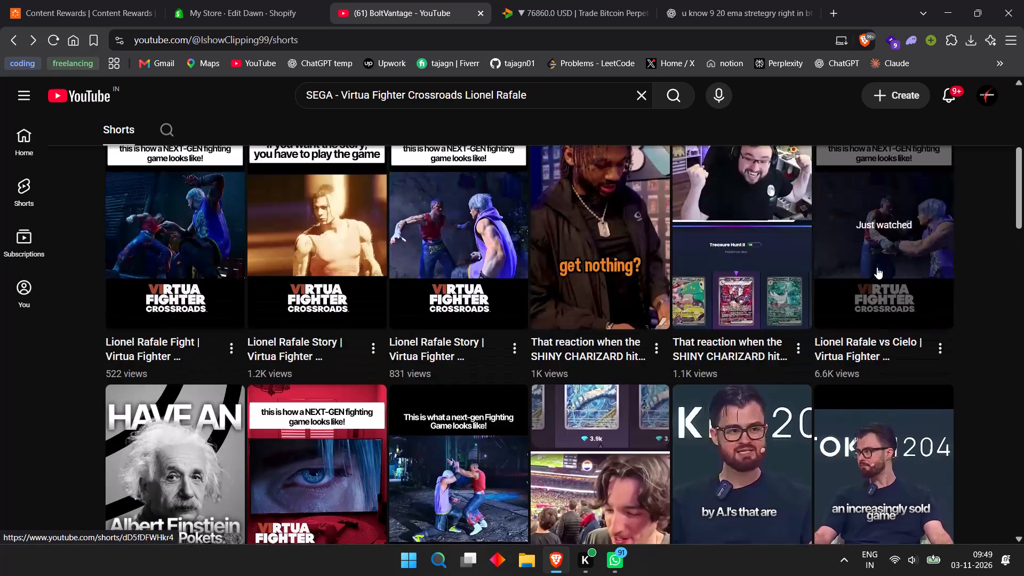
scroll(877, 267, "up", 4)
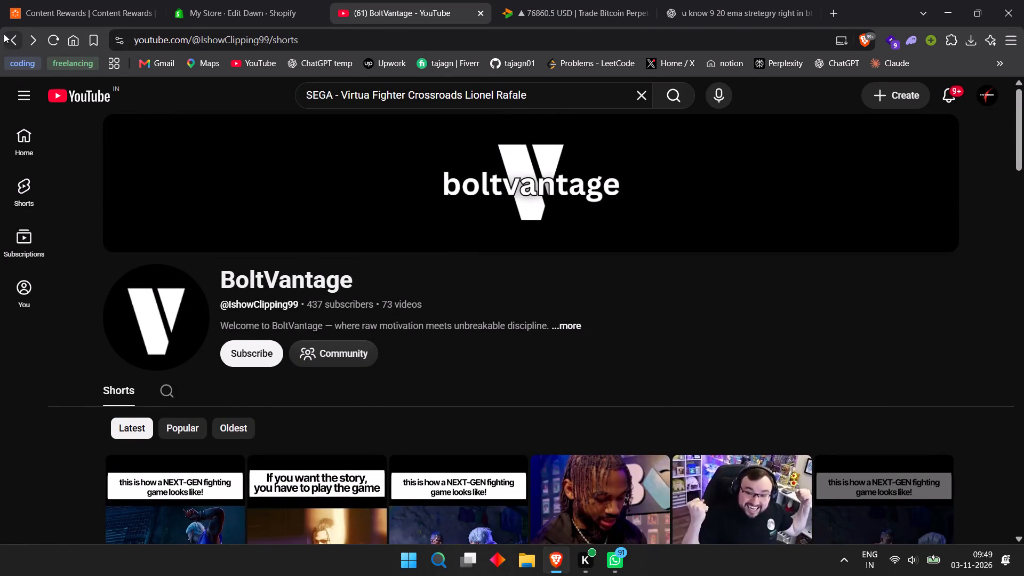
Go back to the Lionel Rafale search results and expand the Shorts section to show more clips.
left_click(10, 34)
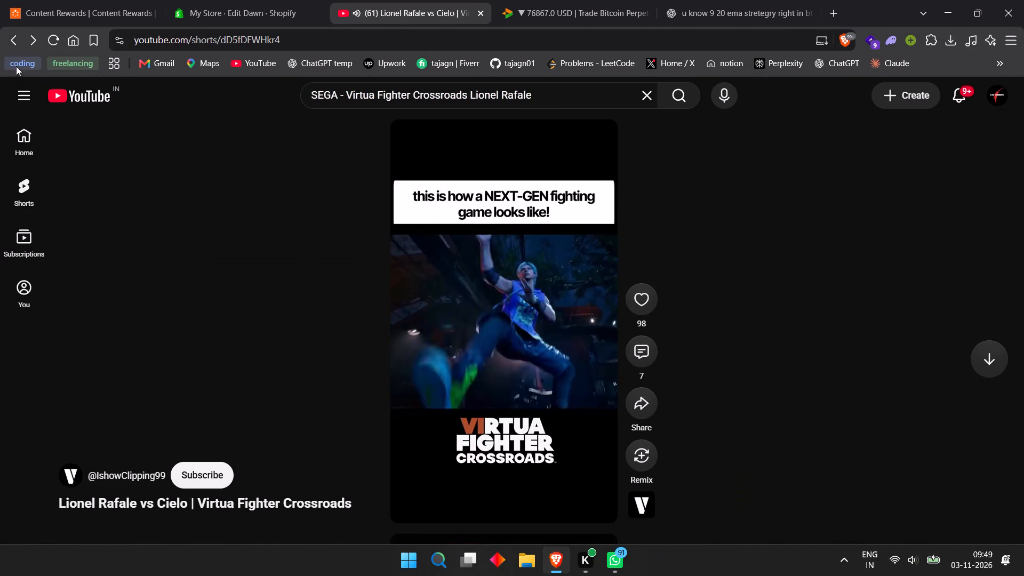
left_click(4, 34)
scroll(651, 378, "down", 7)
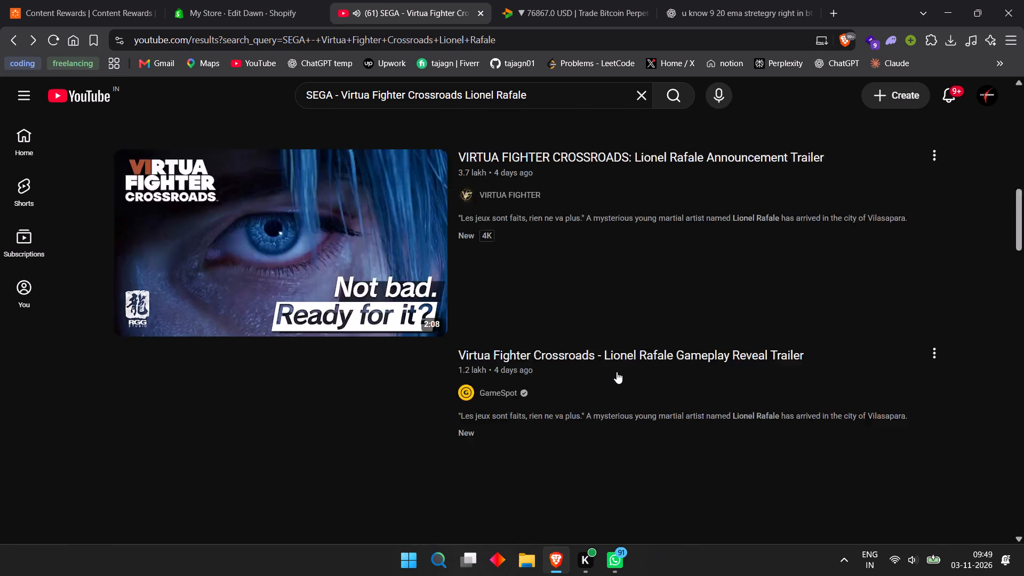
scroll(617, 372, "down", 10)
scroll(617, 372, "up", 2)
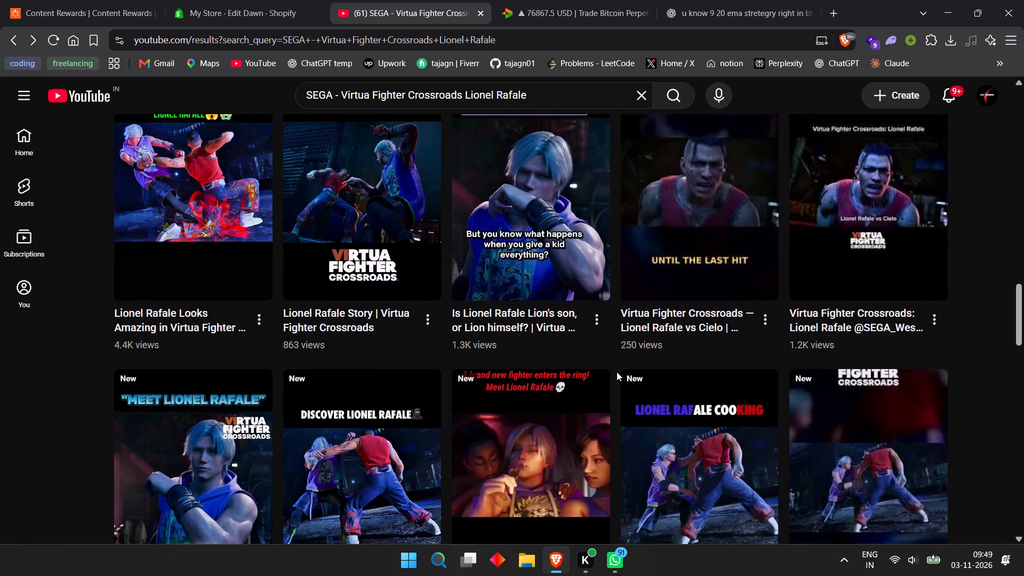
scroll(729, 378, "down", 3)
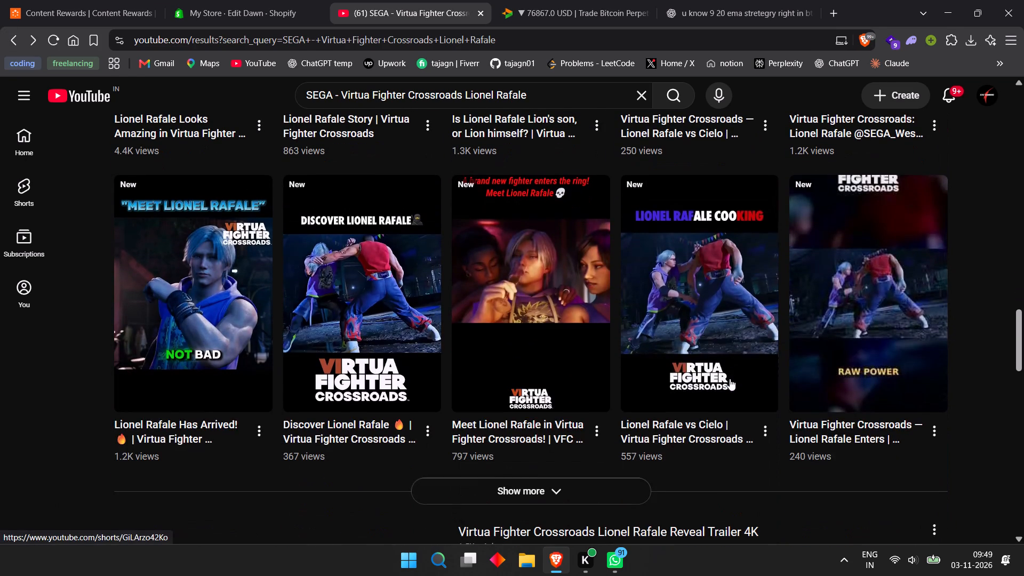
left_click(554, 484)
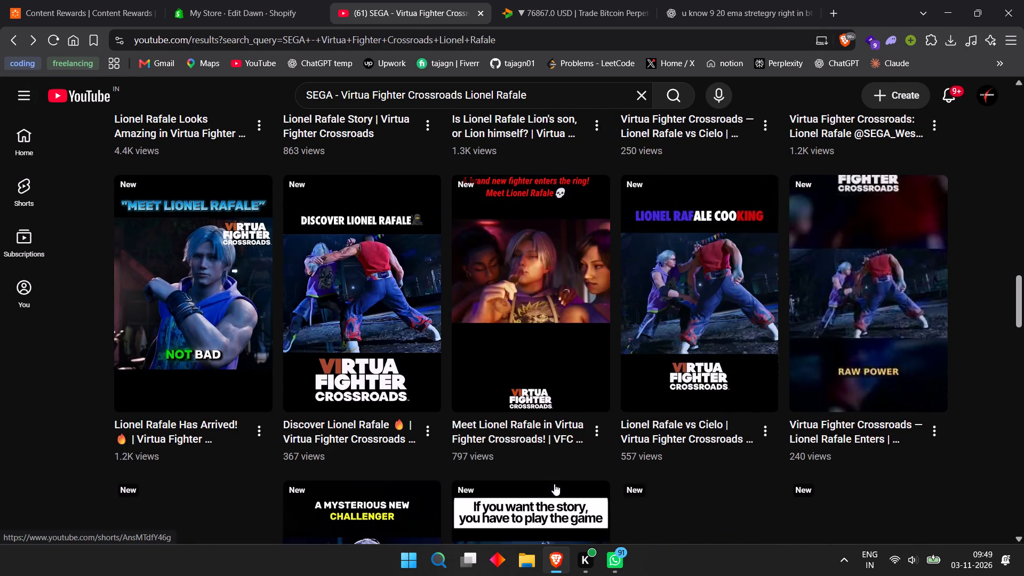
Examine the captions, logo placement and view counts of the expanded Lionel Rafale Shorts from different clippers.
scroll(556, 482, "down", 4)
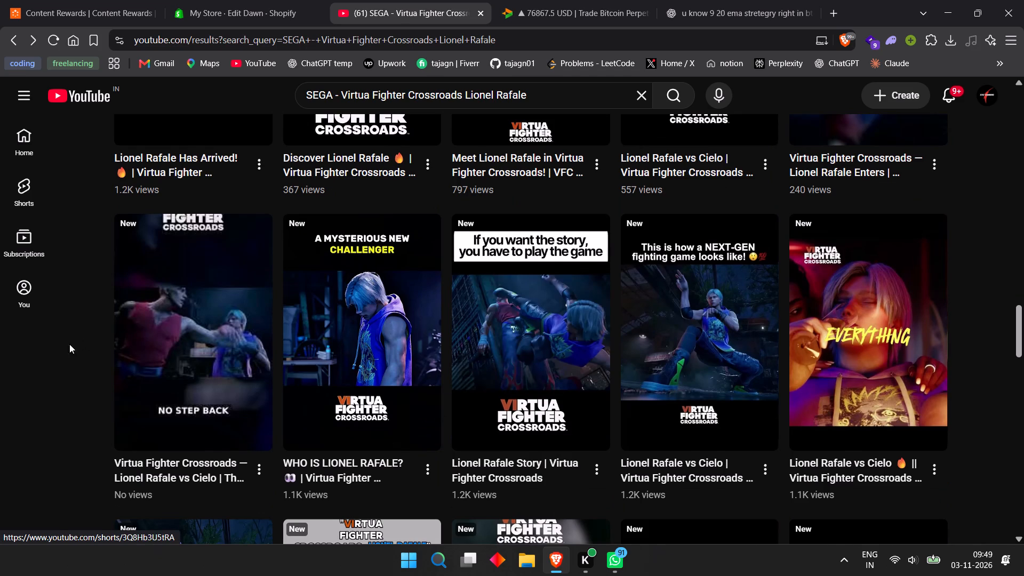
scroll(44, 363, "down", 2)
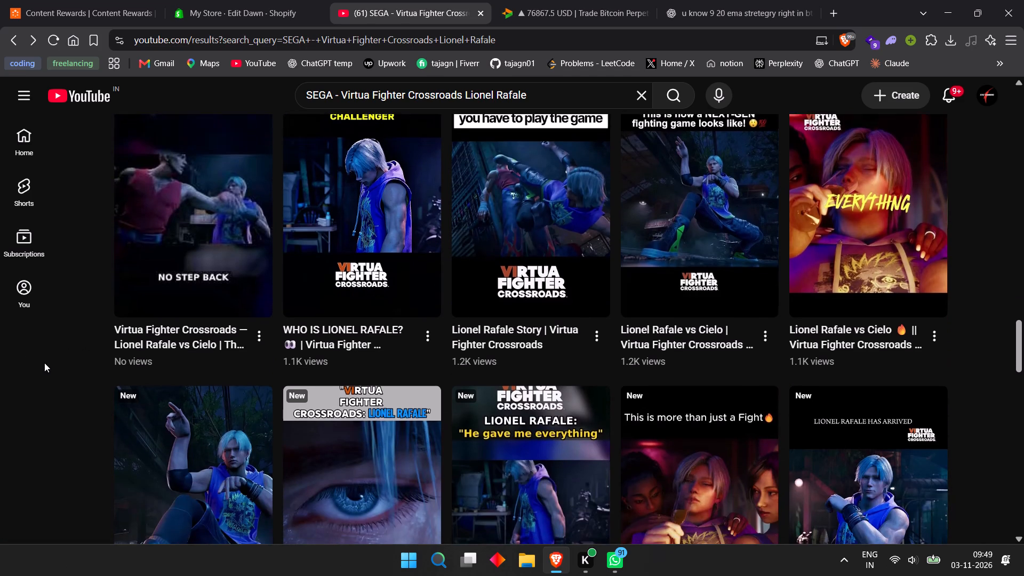
scroll(44, 363, "down", 2)
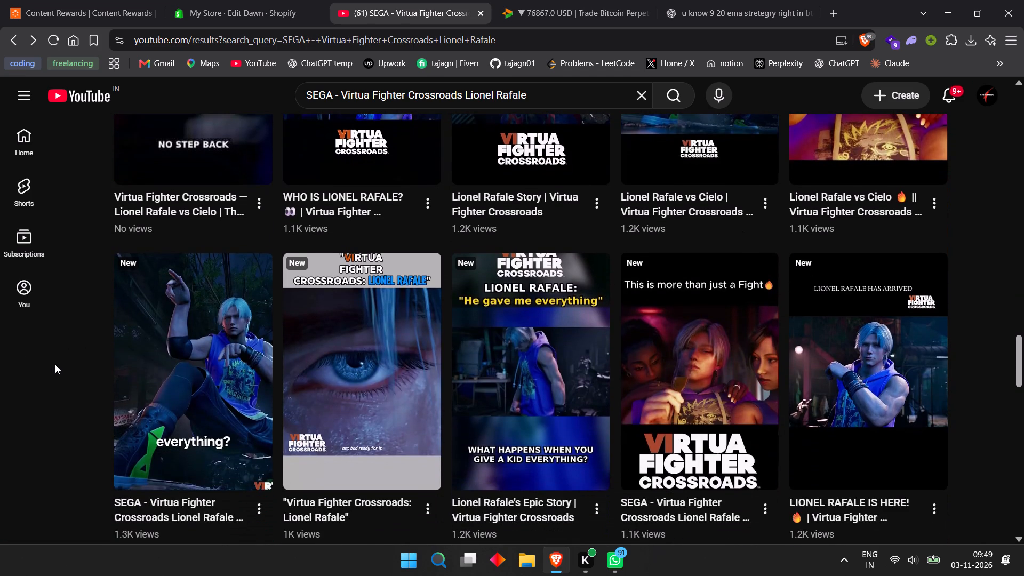
scroll(55, 364, "down", 3)
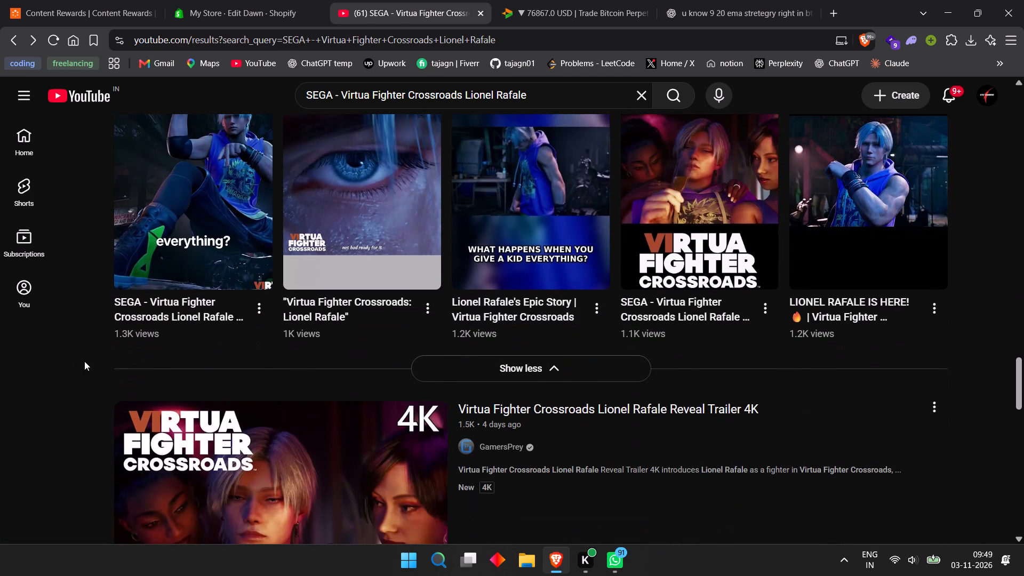
scroll(678, 348, "up", 8)
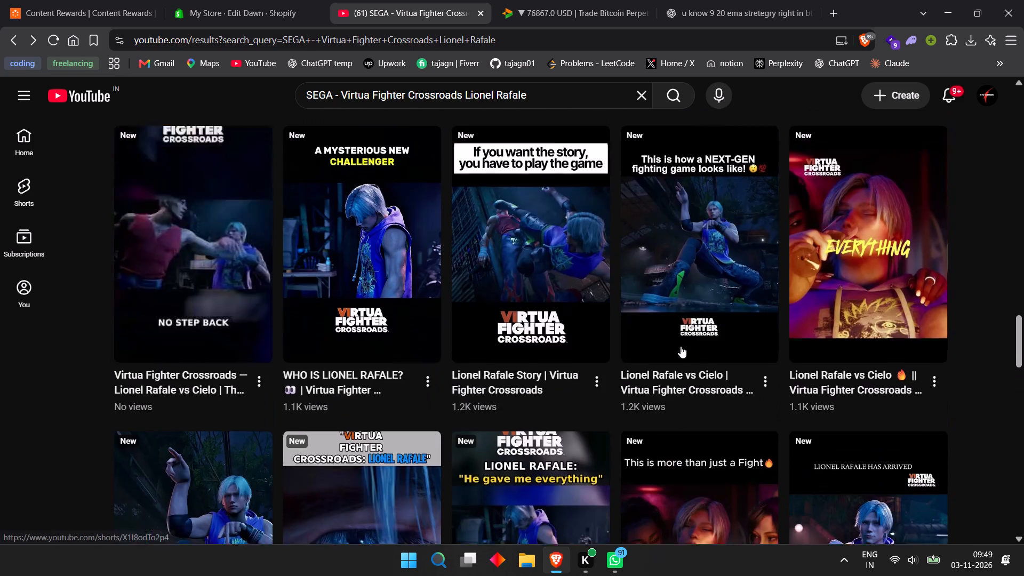
scroll(796, 310, "up", 2)
scroll(522, 348, "up", 2)
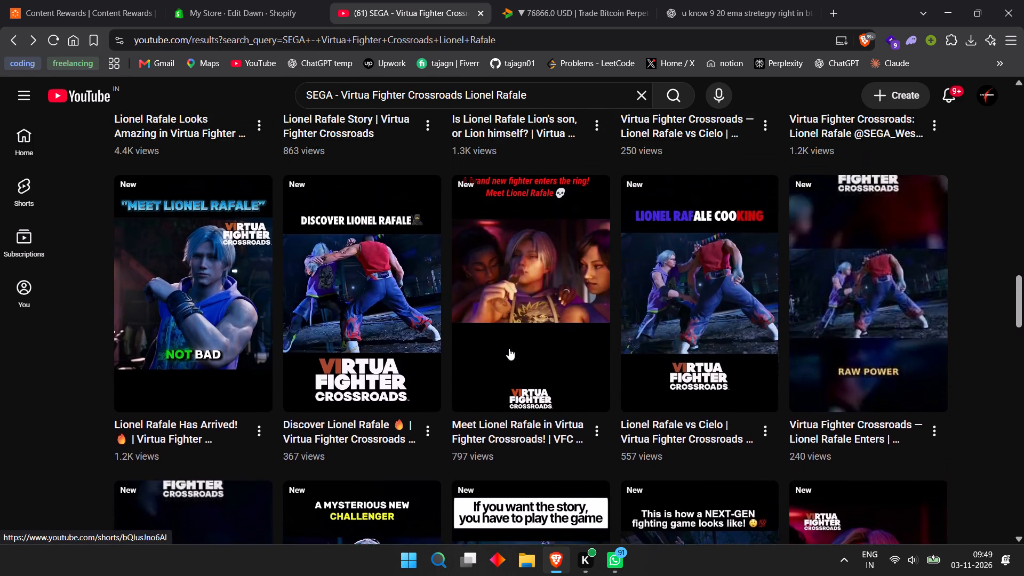
scroll(509, 348, "up", 3)
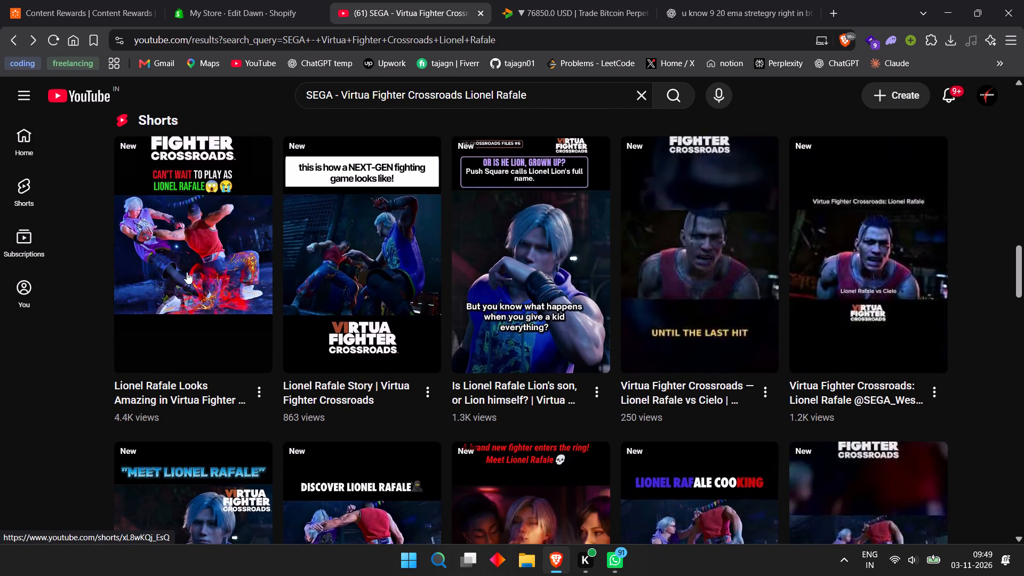
Open the Short "Lionel Rafale Looks Amazing in Virtua Fighter" and go to QuikStake's Shorts page from it.
left_click(195, 254)
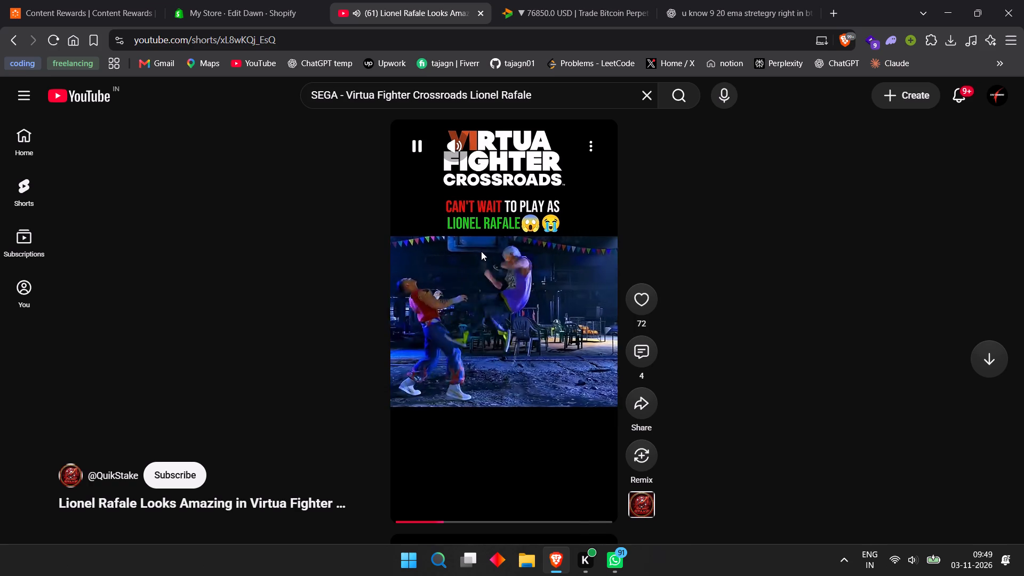
left_click(114, 475)
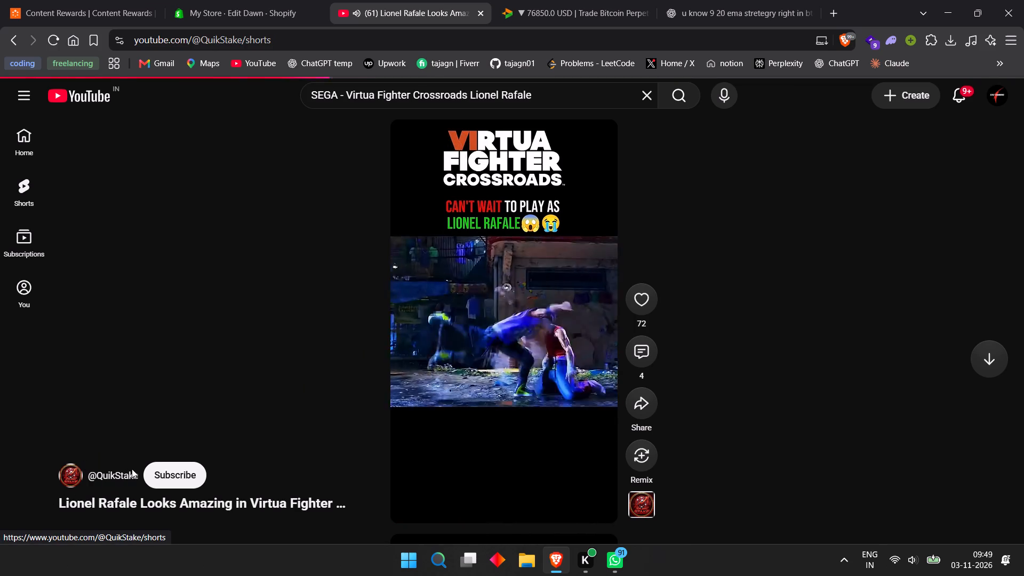
Examine the captions, logo placement and view counts of QuikStake's latest Virtua Fighter Crossroads and Stranger Than Heaven Shorts.
scroll(442, 306, "down", 4)
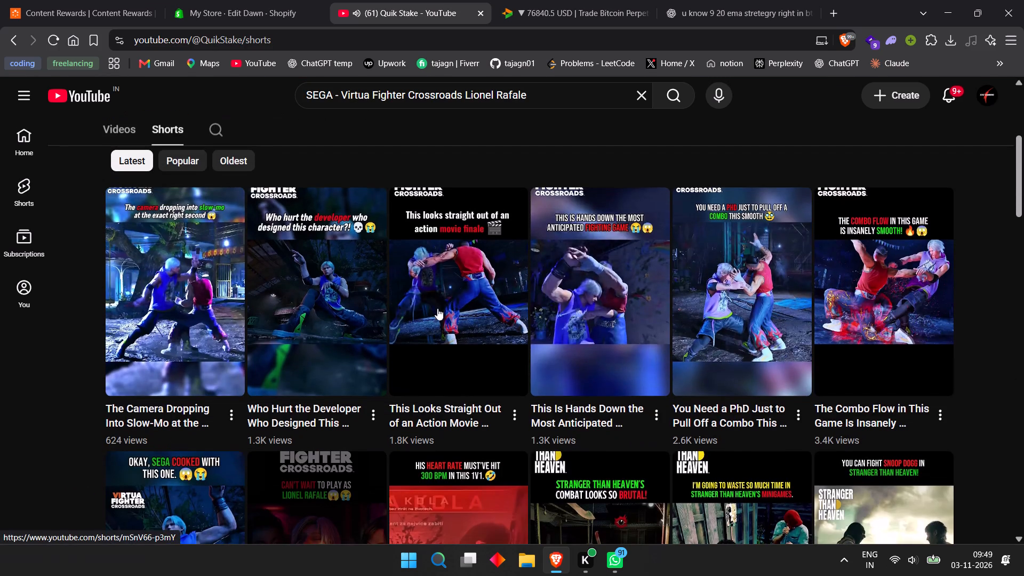
scroll(437, 350, "down", 4)
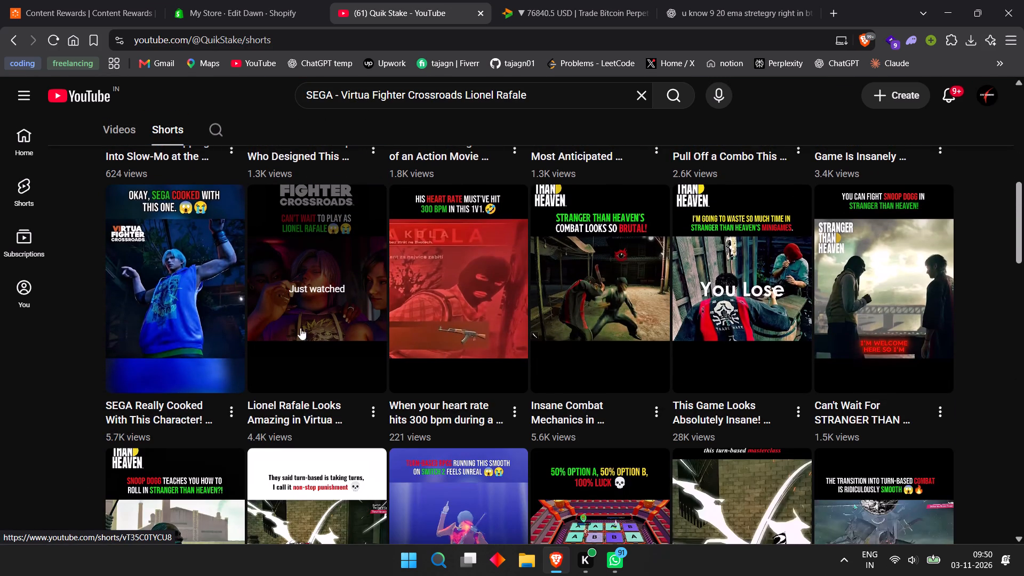
scroll(764, 325, "up", 3)
scroll(908, 299, "up", 2)
scroll(908, 301, "down", 4)
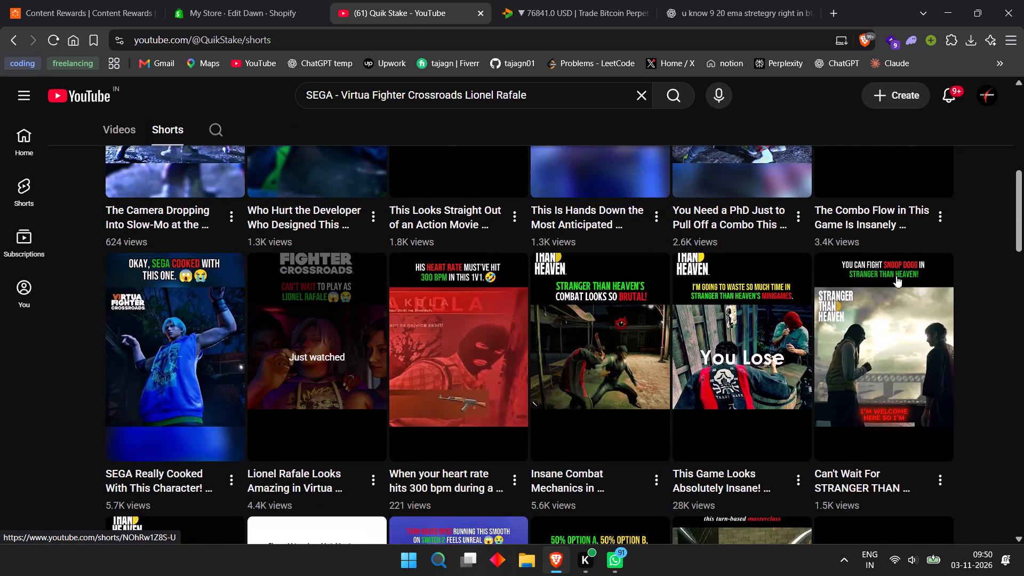
scroll(749, 289, "down", 2)
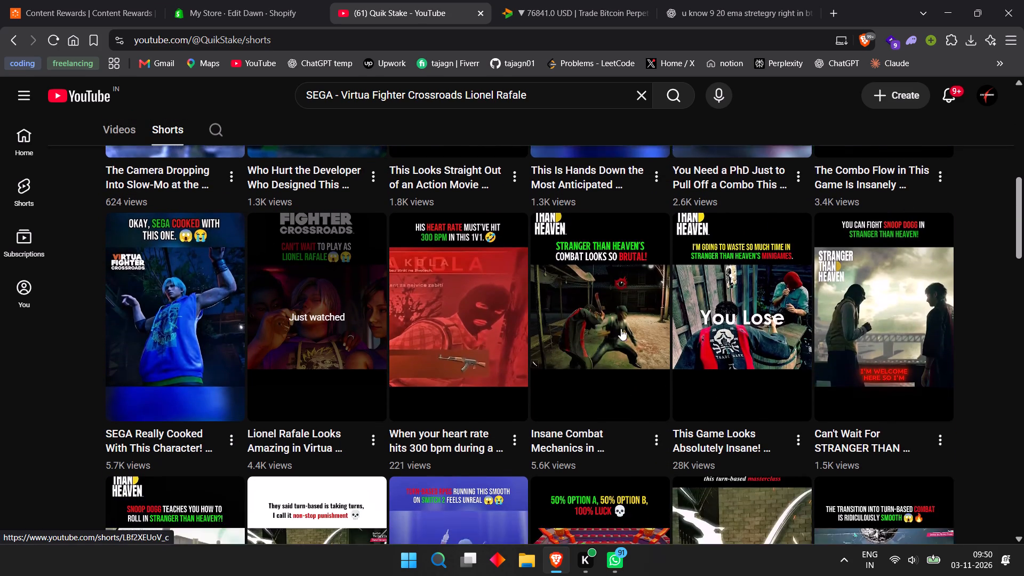
scroll(621, 329, "down", 2)
scroll(585, 282, "up", 3)
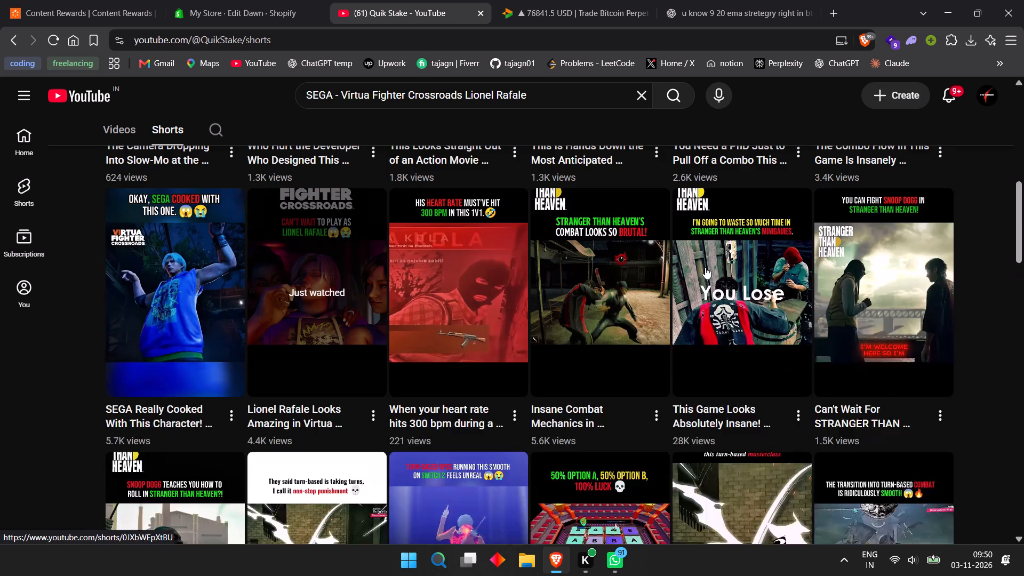
scroll(705, 267, "up", 3)
scroll(851, 263, "down", 5)
Look through QuikStake's older sponsored game Shorts, comparing caption styles and view counts down to the Persona and Warhammer clips.
scroll(789, 319, "down", 3)
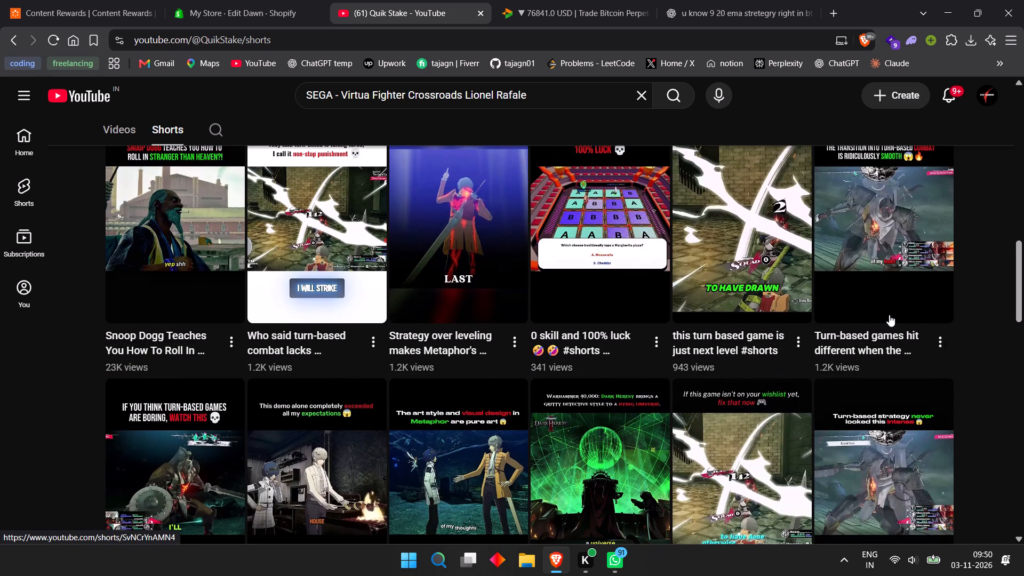
scroll(889, 315, "down", 8)
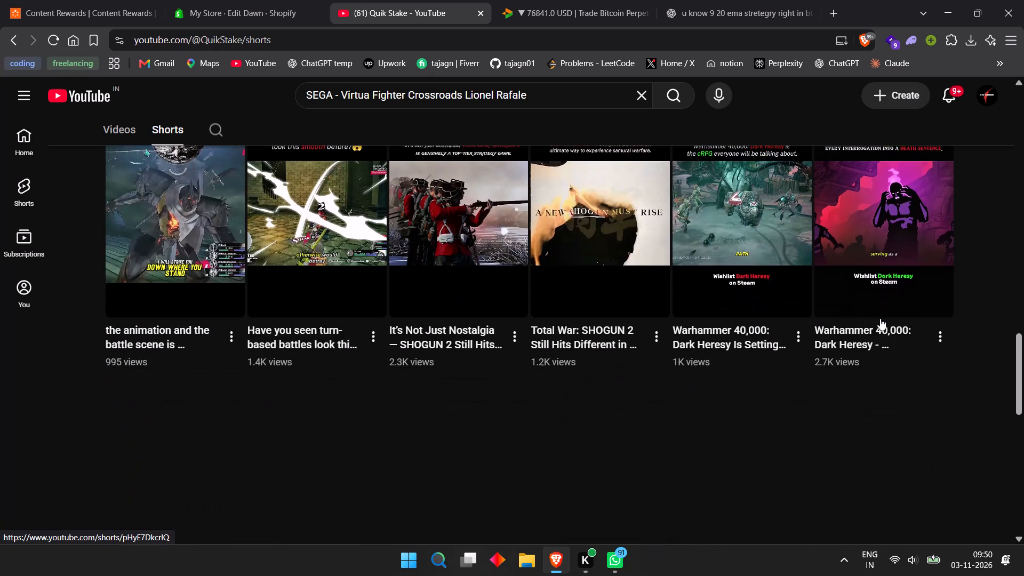
scroll(880, 318, "down", 3)
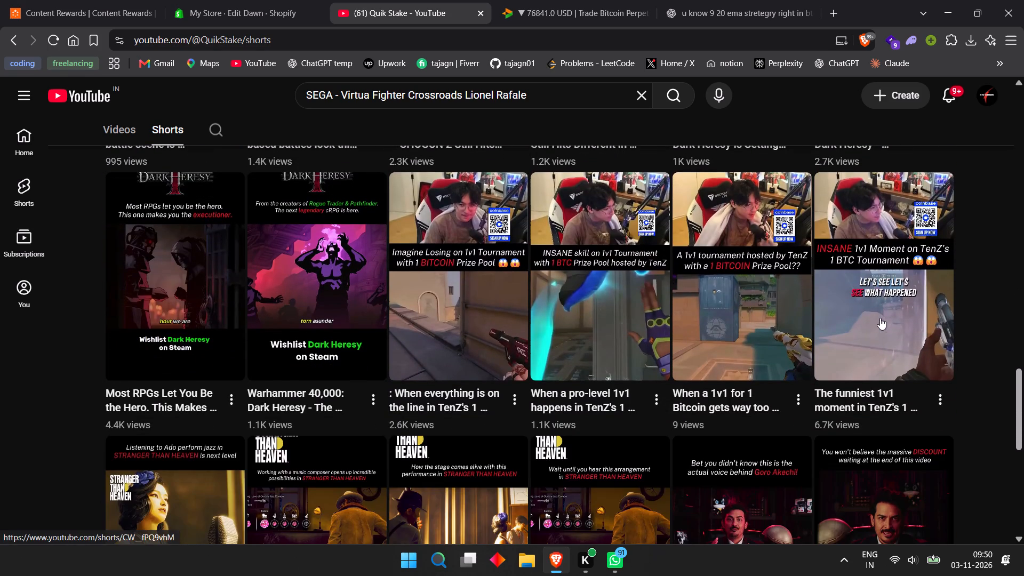
scroll(879, 317, "down", 4)
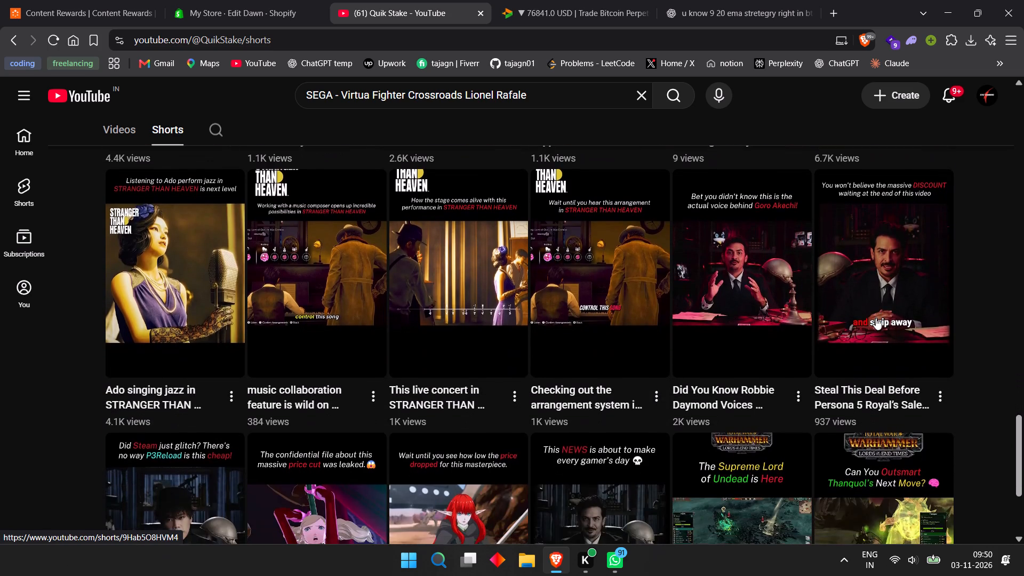
scroll(876, 318, "down", 4)
Return to QuikStake's newest Shorts and compare the captions and view counts of its Virtua Fighter Crossroads clips again.
scroll(876, 318, "up", 9)
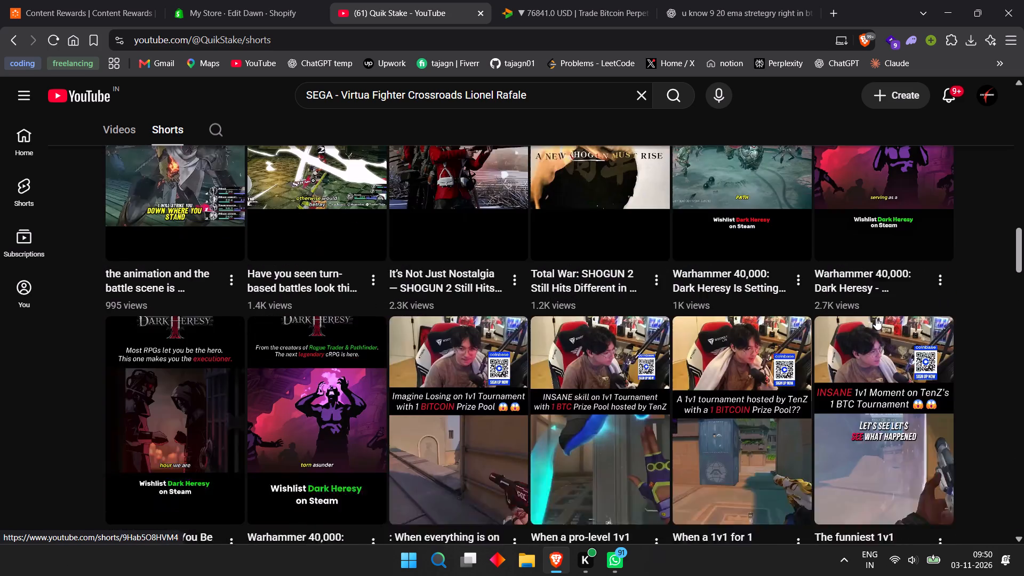
scroll(876, 318, "up", 17)
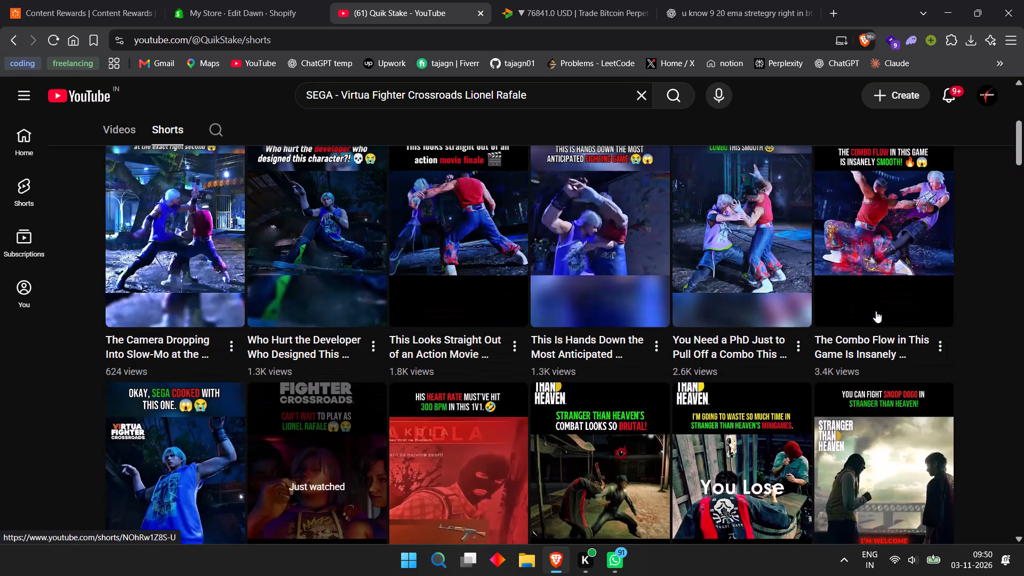
scroll(876, 311, "up", 2)
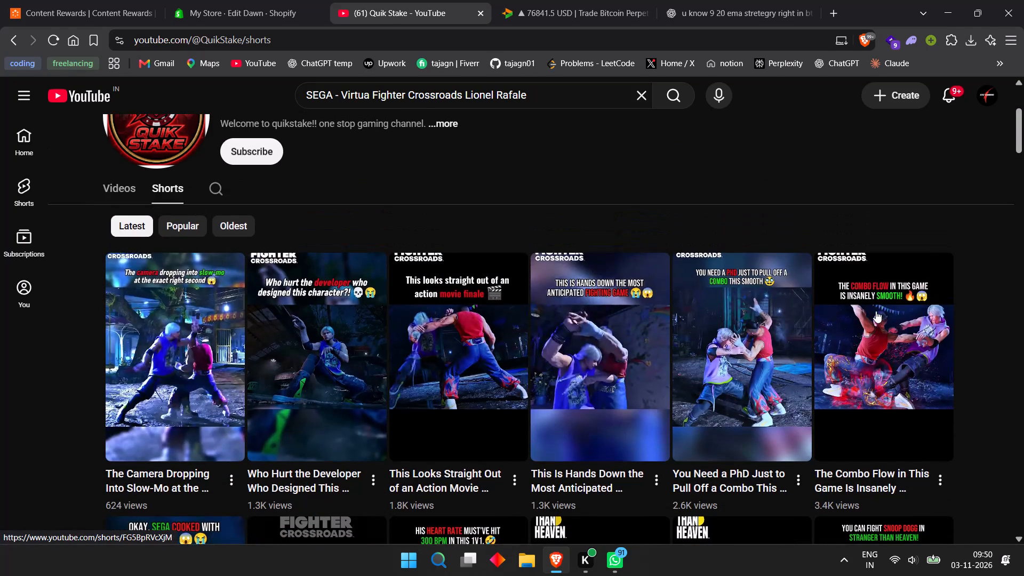
scroll(876, 311, "down", 2)
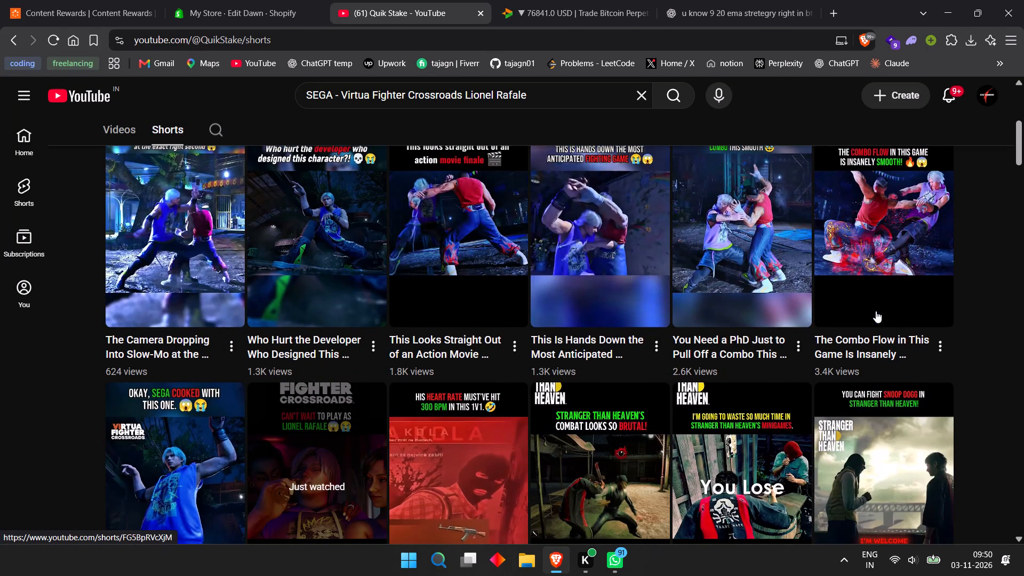
scroll(876, 311, "down", 2)
scroll(876, 311, "up", 3)
scroll(876, 311, "down", 4)
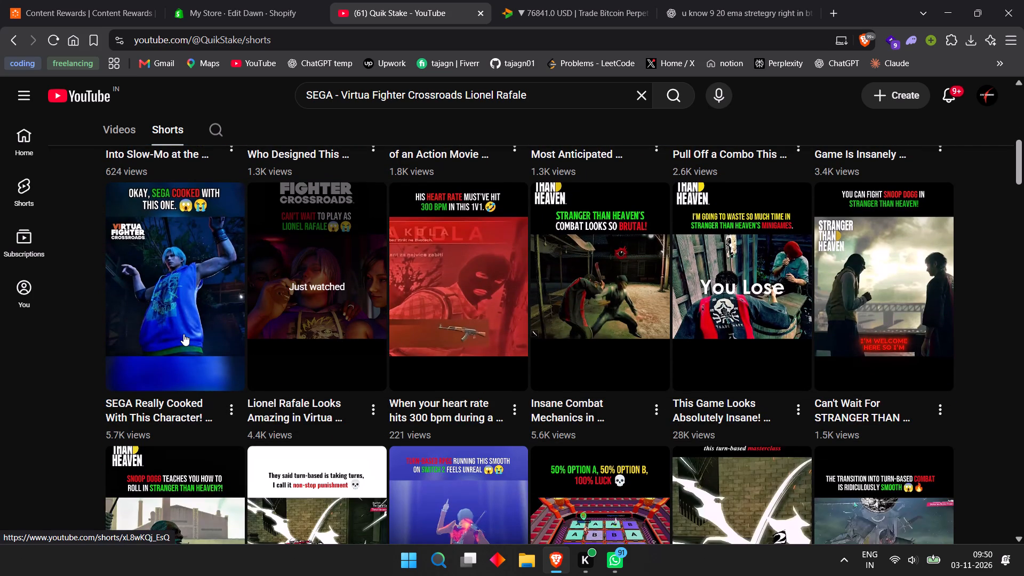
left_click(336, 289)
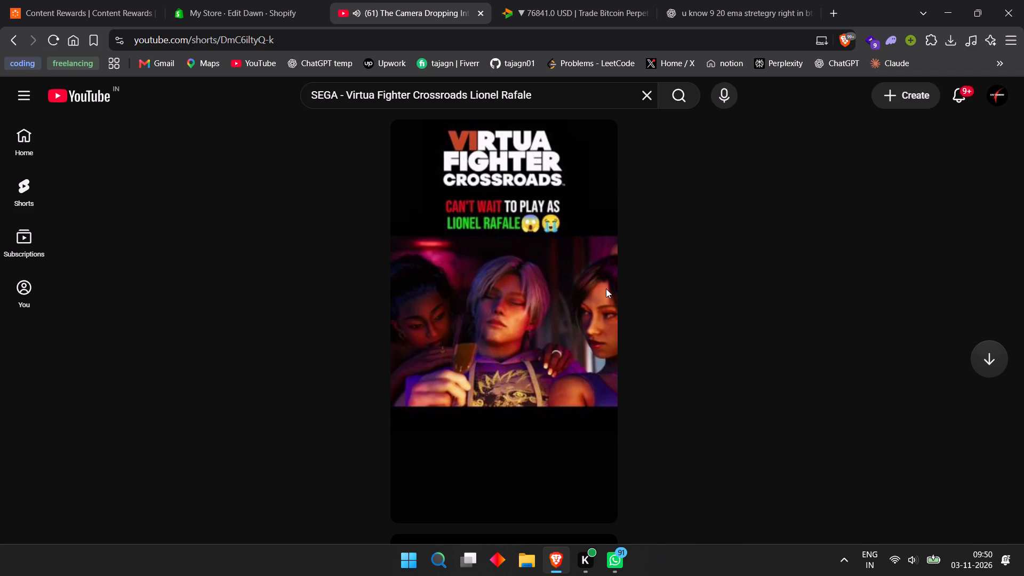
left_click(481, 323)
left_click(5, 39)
Watch QuikStake's Short "Lionel Rafale Looks Amazing in Virtua Fighter Crossroads" from its Shorts list.
scroll(290, 339, "down", 5)
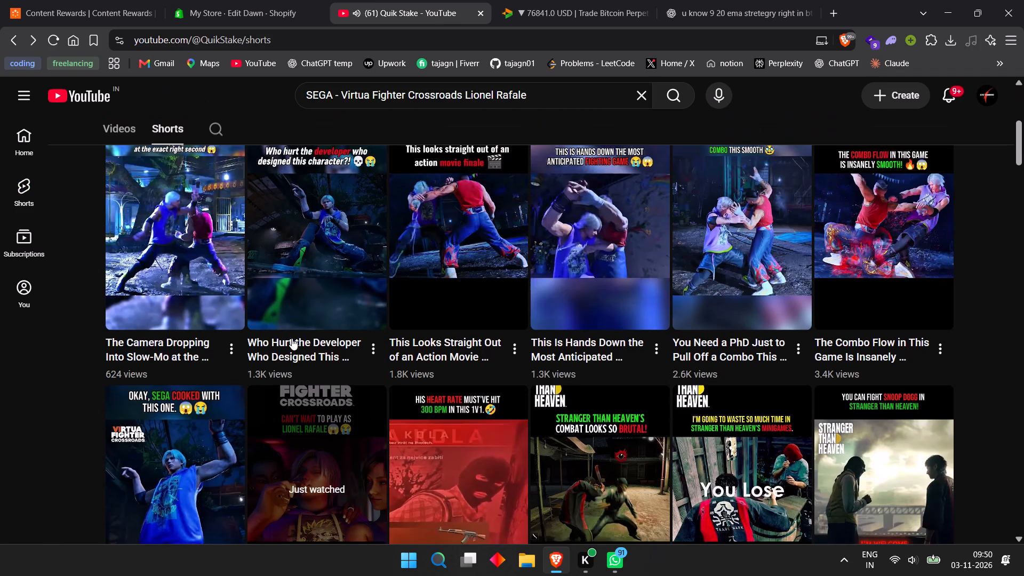
scroll(317, 375, "down", 2)
left_click(322, 349)
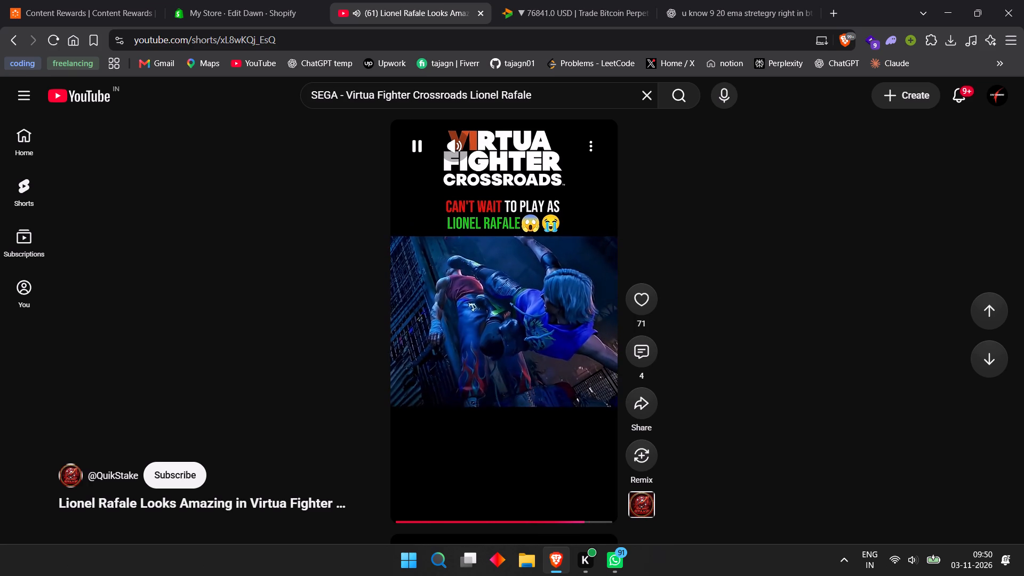
Switch to QuikStake's Short "SEGA Really Cooked With This Character!" and check its description, hashtags and upload date.
scroll(555, 269, "up", 2)
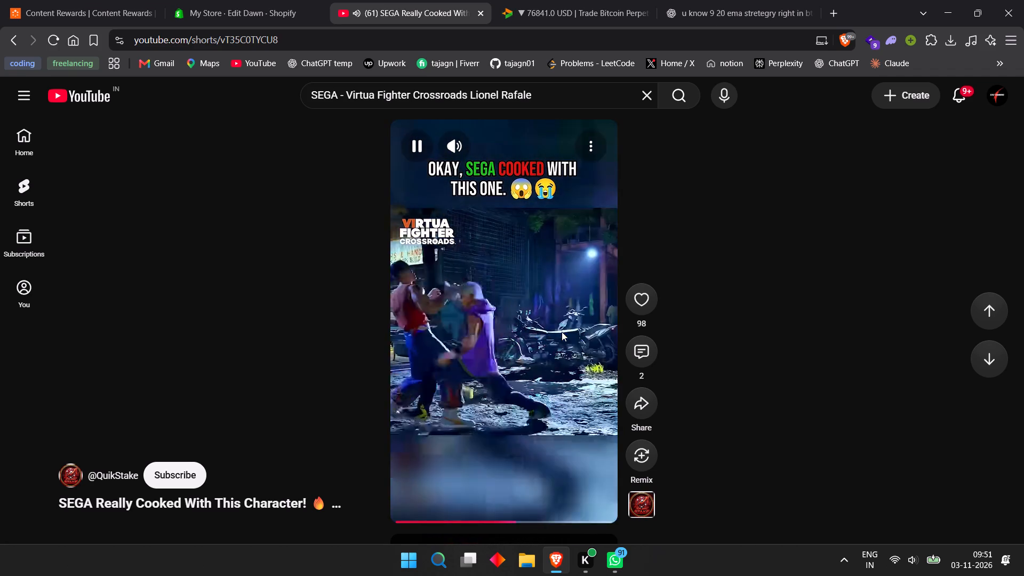
left_click(226, 504)
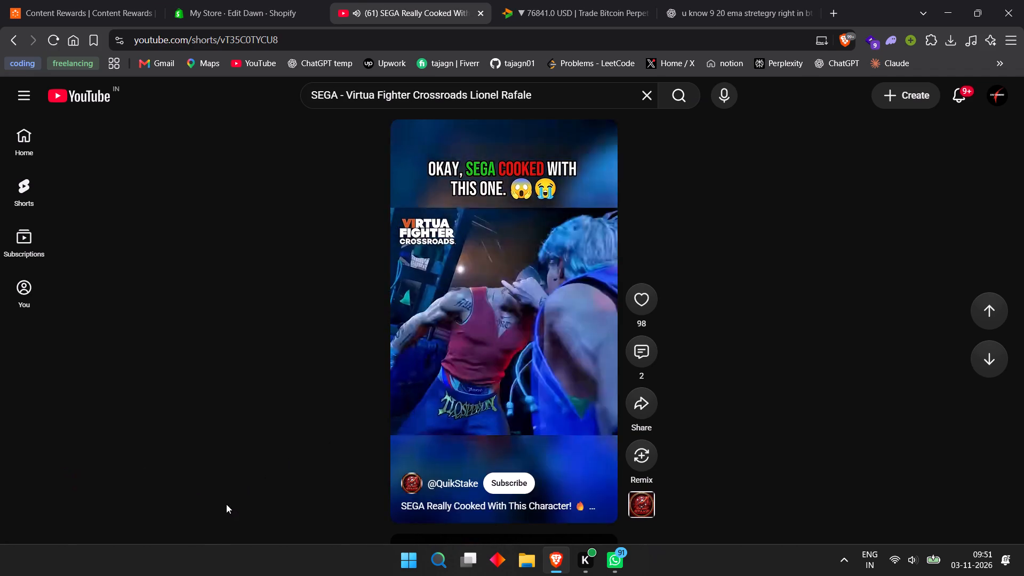
left_click_drag(867, 226, 893, 221)
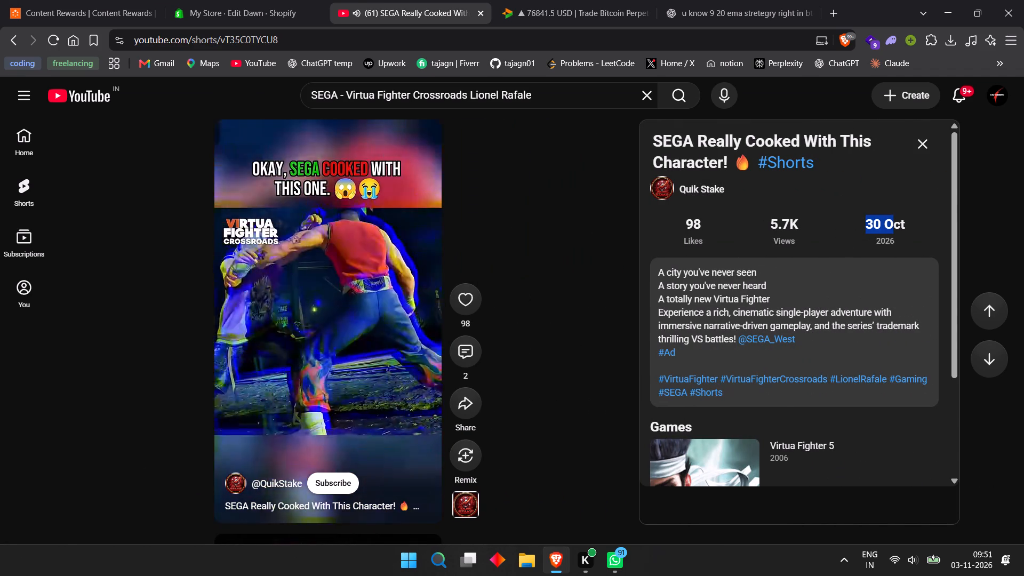
left_click_drag(893, 221, 910, 217)
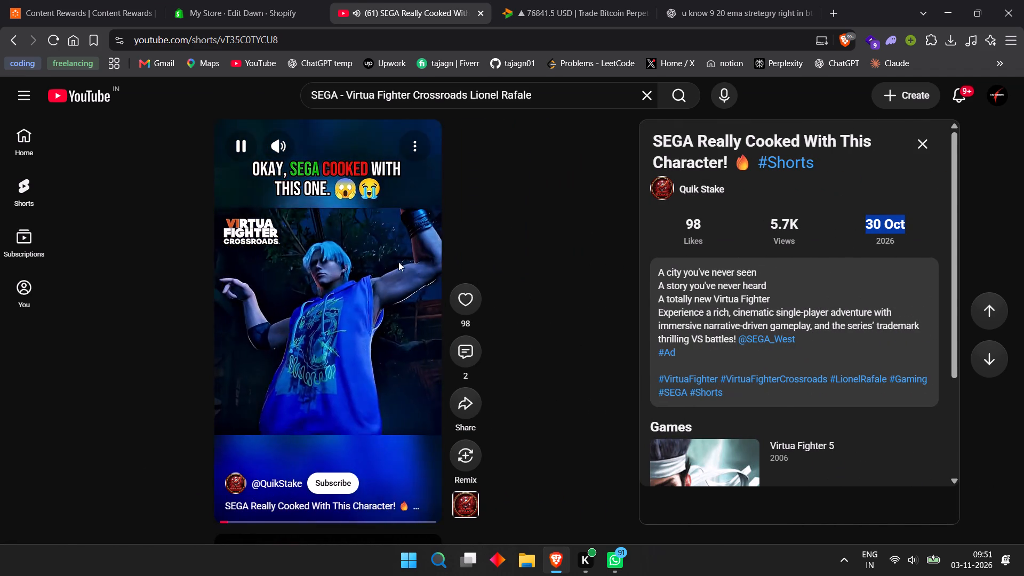
Return to the "Lionel Rafale Looks Amazing" Short and examine its upload date, description and hashtags.
scroll(400, 261, "down", 3)
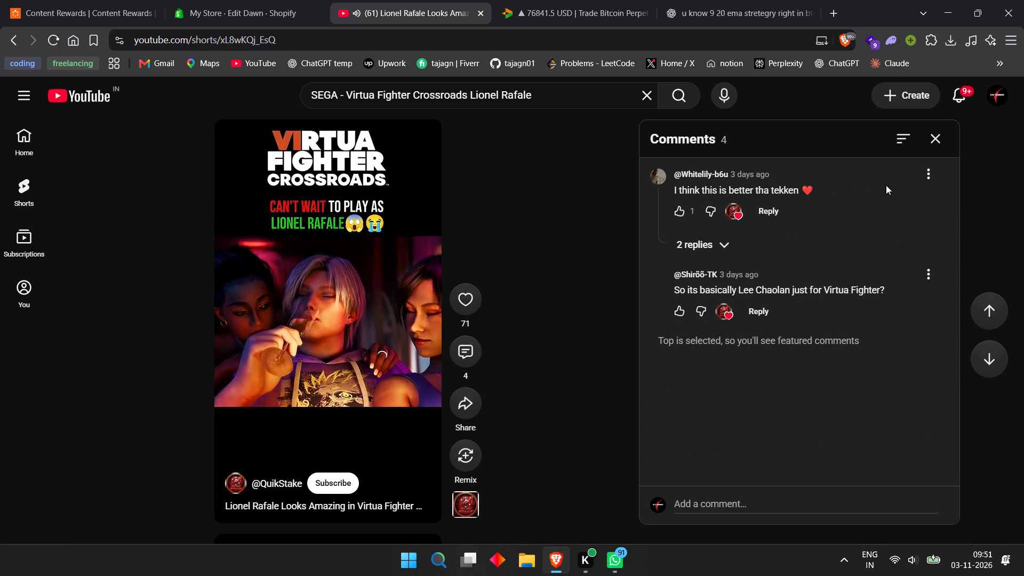
left_click(382, 503)
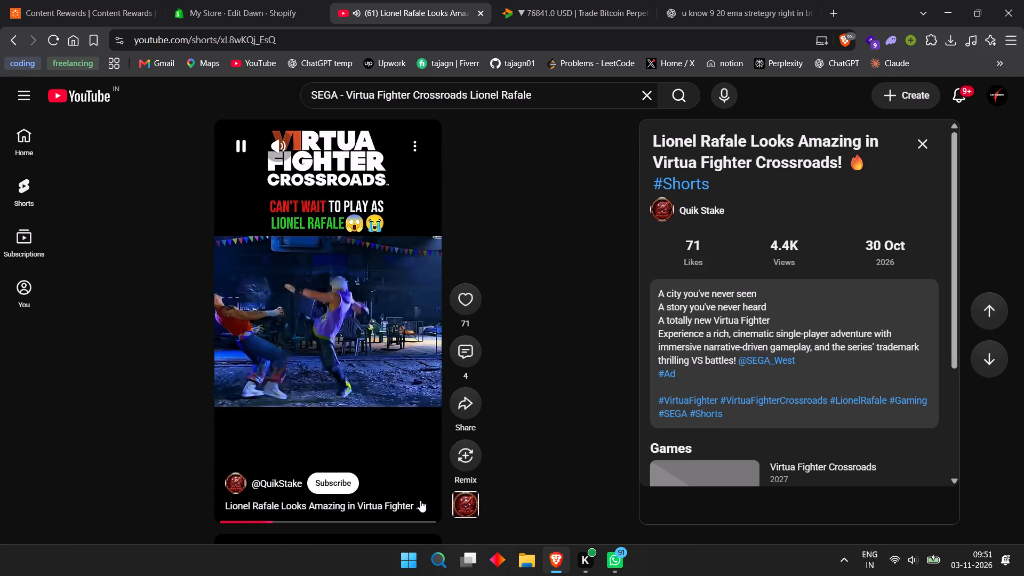
left_click_drag(870, 237, 927, 244)
left_click(927, 242)
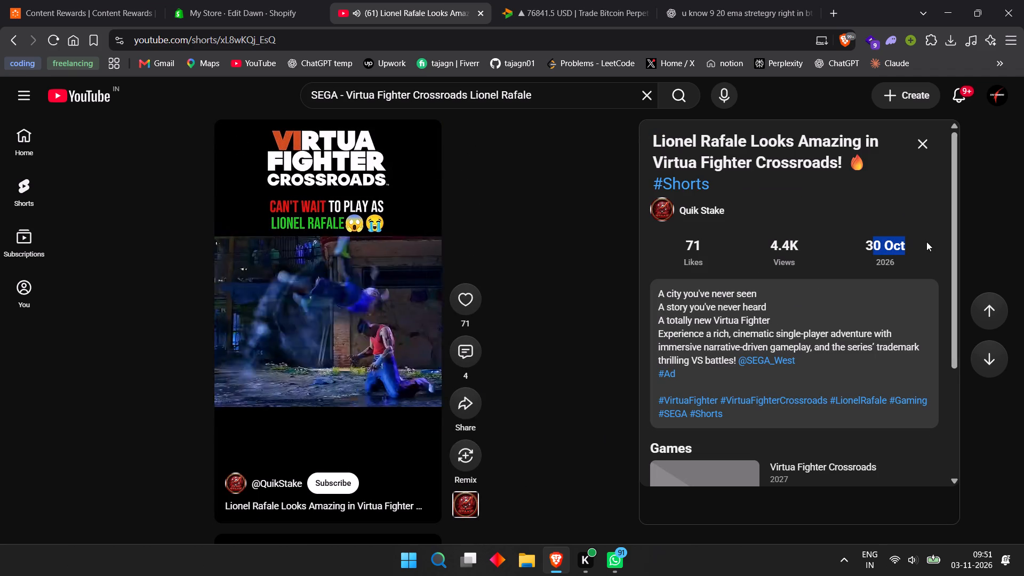
left_click(925, 142)
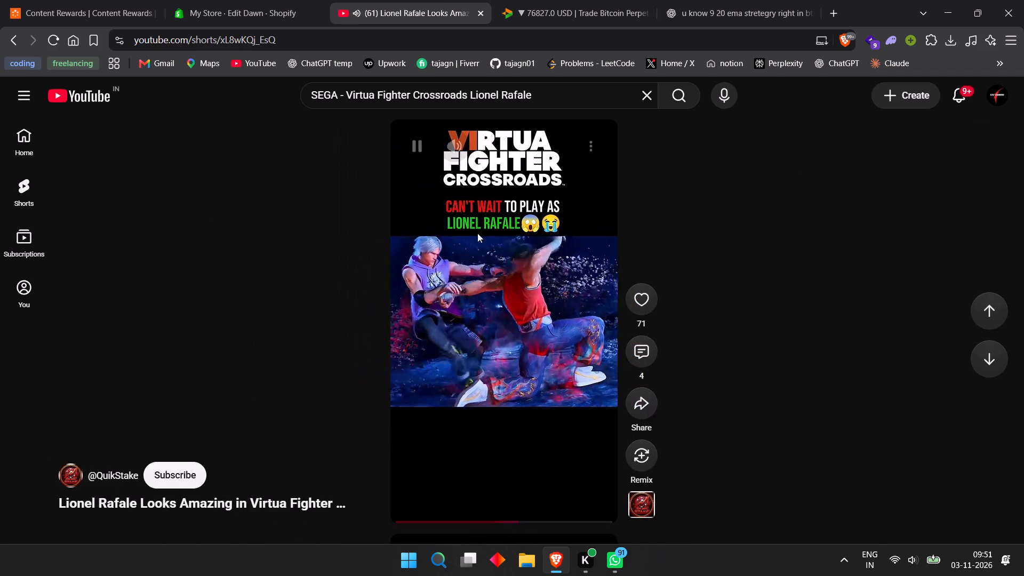
left_click(275, 494)
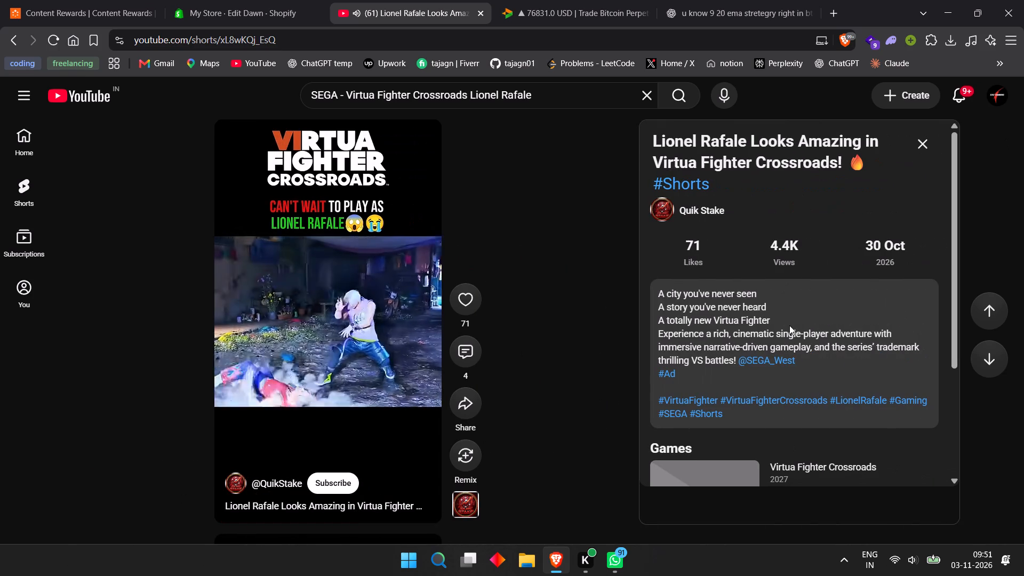
scroll(769, 327, "down", 4)
scroll(769, 327, "up", 4)
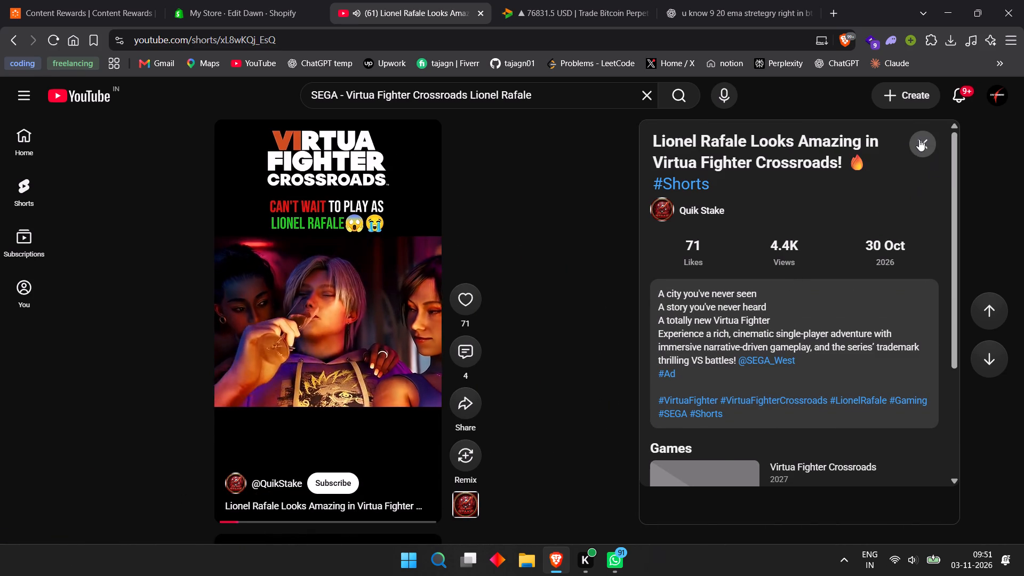
left_click(919, 139)
Return to QuikStake's Shorts list to recheck its clips, and leave the channel for the Short originally opened from the search results.
scroll(543, 257, "up", 2)
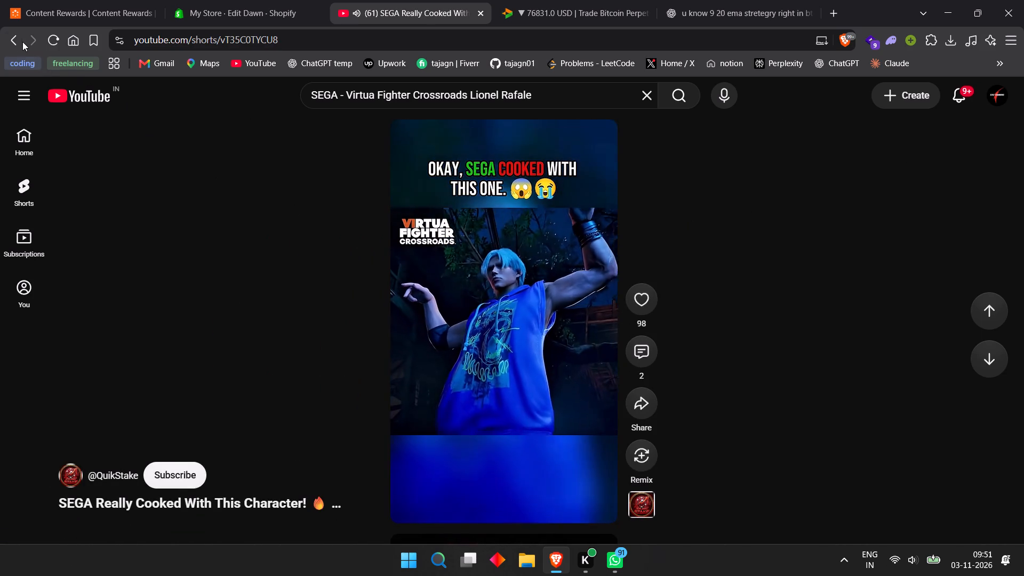
left_click(22, 42)
scroll(482, 225, "down", 4)
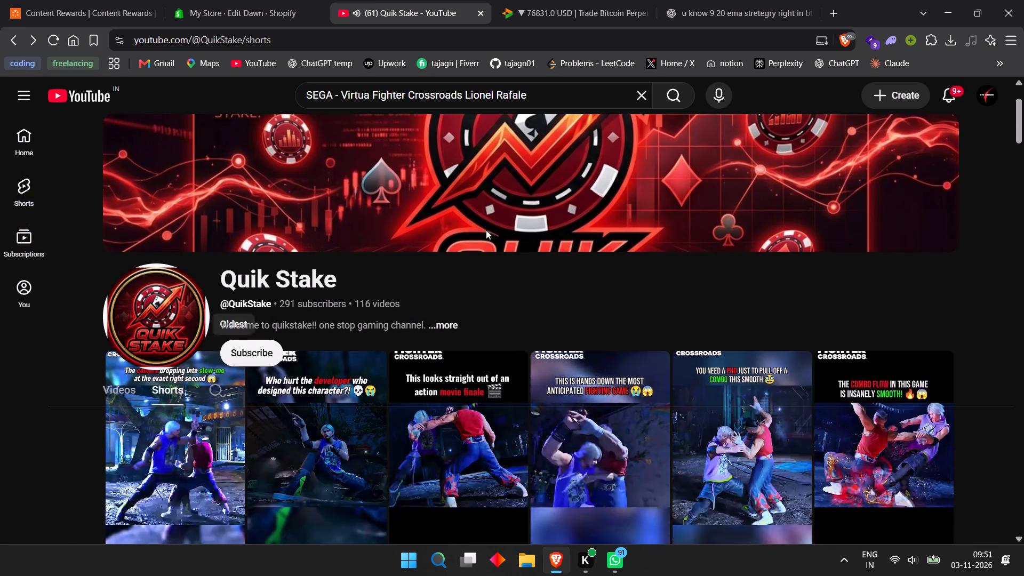
scroll(529, 202, "down", 4)
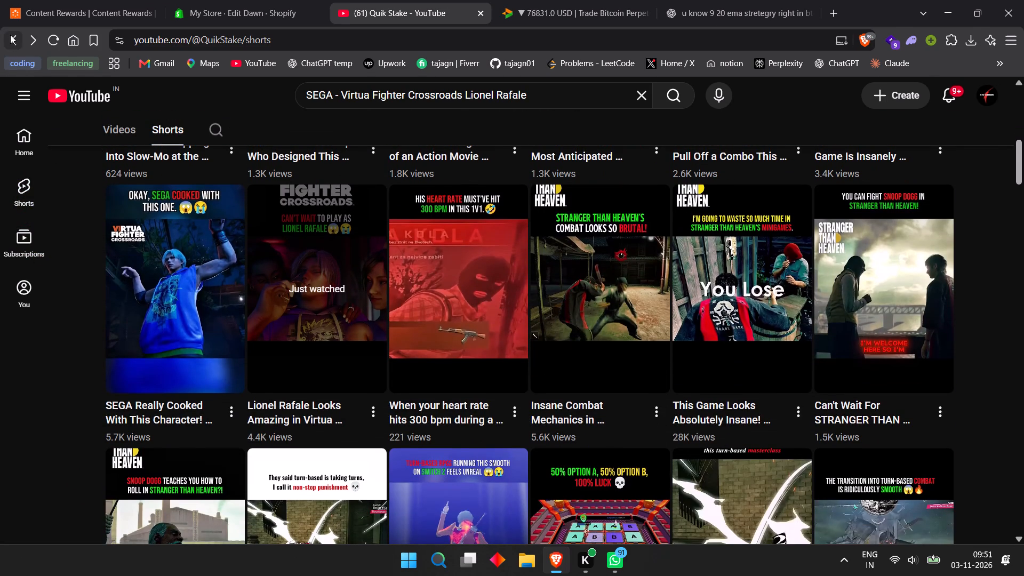
left_click(10, 35)
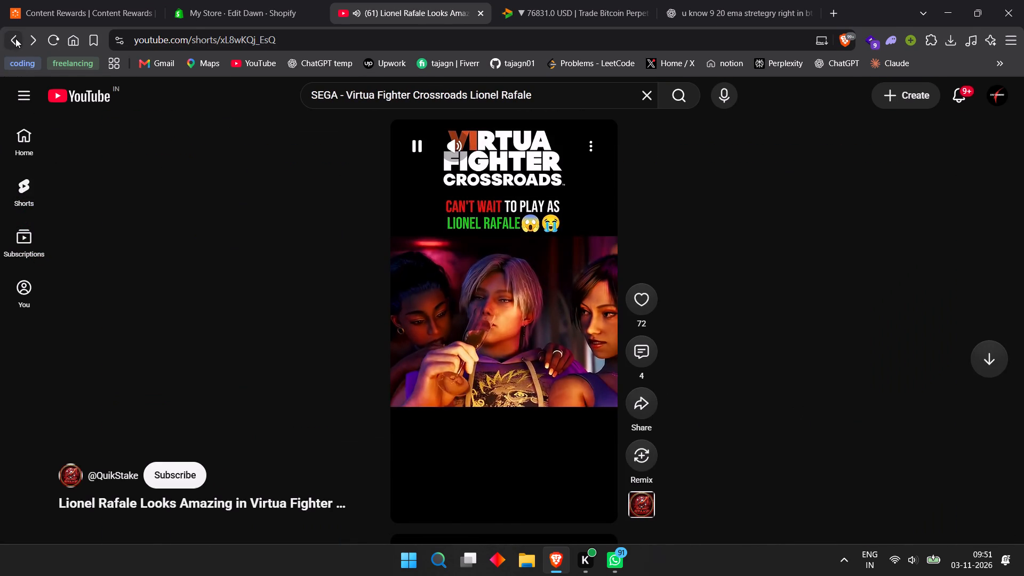
Return to the search results and check the options offered for the "Lionel Rafale Looks Amazing in Virtua Fighter" Short.
left_click(15, 38)
scroll(227, 323, "down", 4)
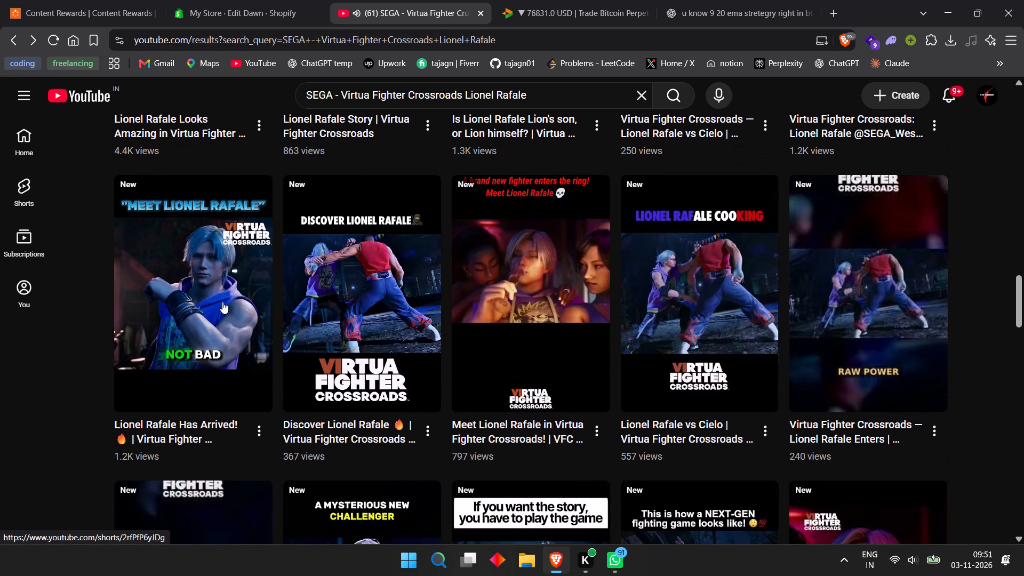
scroll(261, 269, "up", 4)
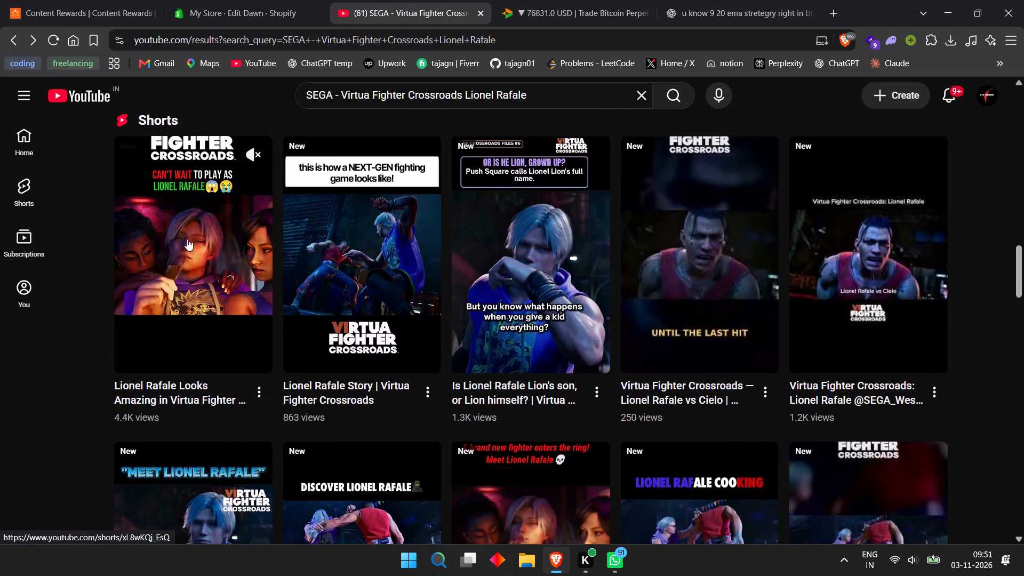
left_click(254, 386)
left_click(254, 386)
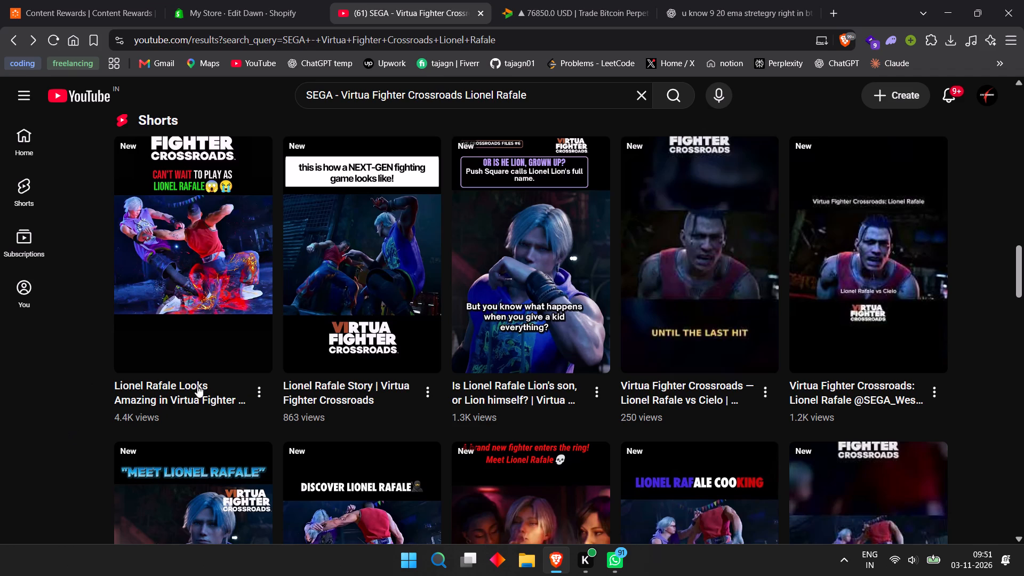
left_click(265, 382)
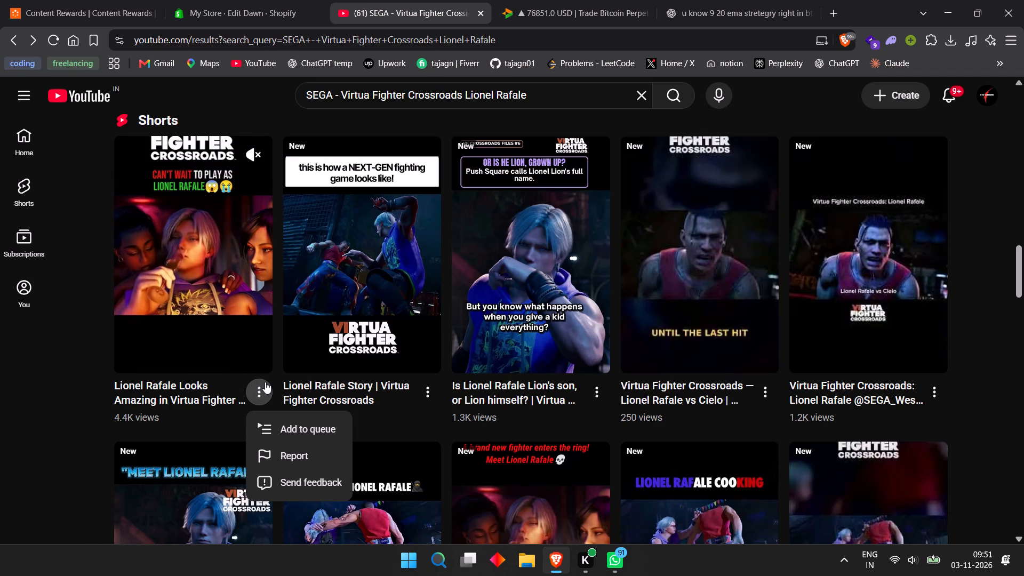
right_click(200, 269)
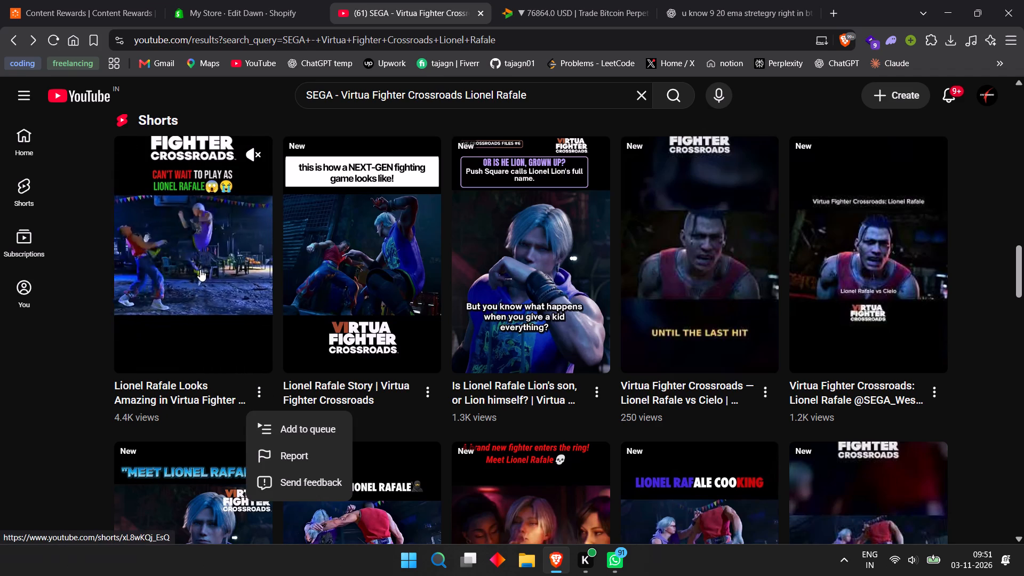
Open the "Lionel Rafale Looks Amazing" Short, copy its share link, and return to the search results.
left_click(148, 277)
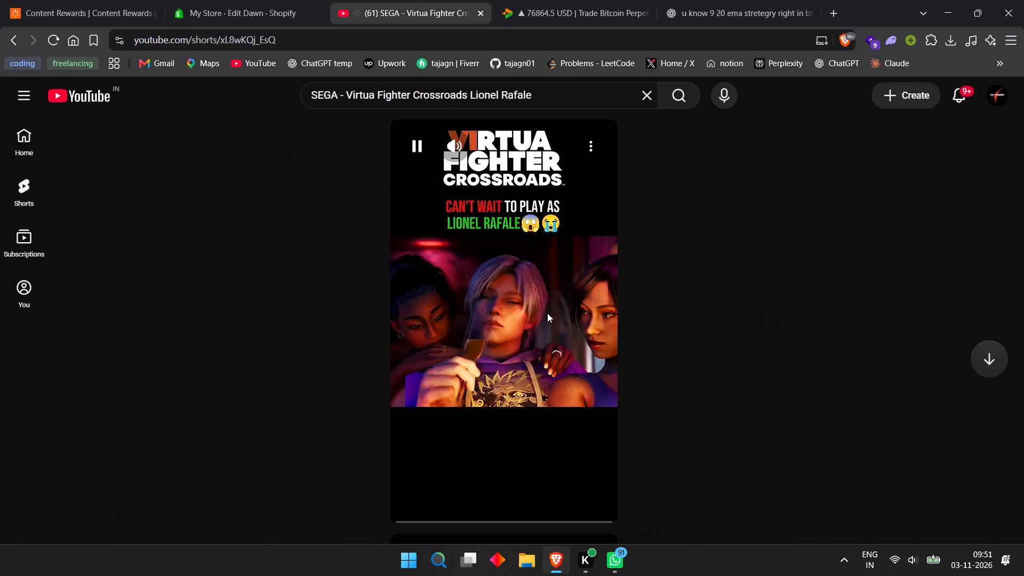
left_click(645, 418)
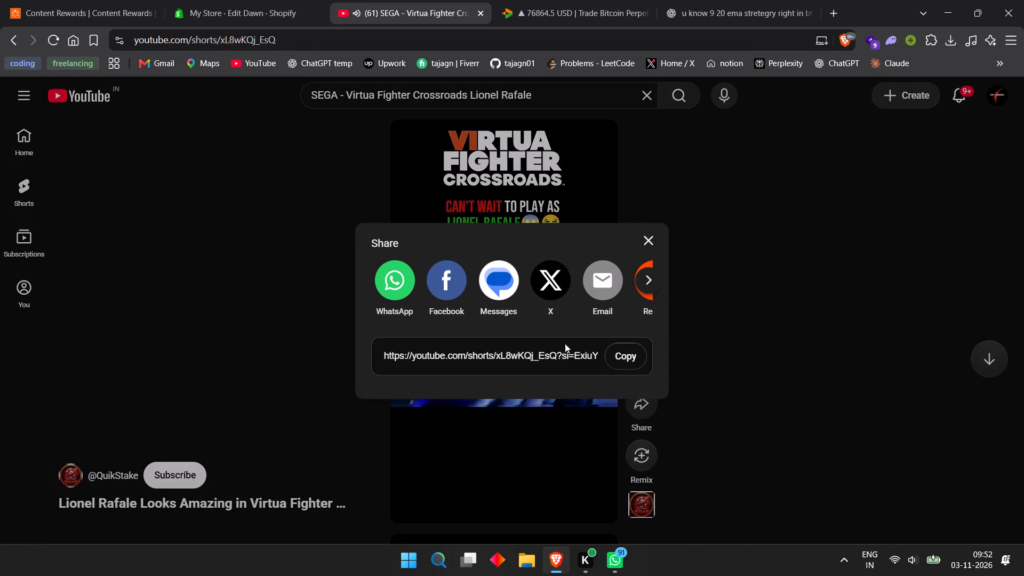
left_click(628, 345)
left_click(653, 234)
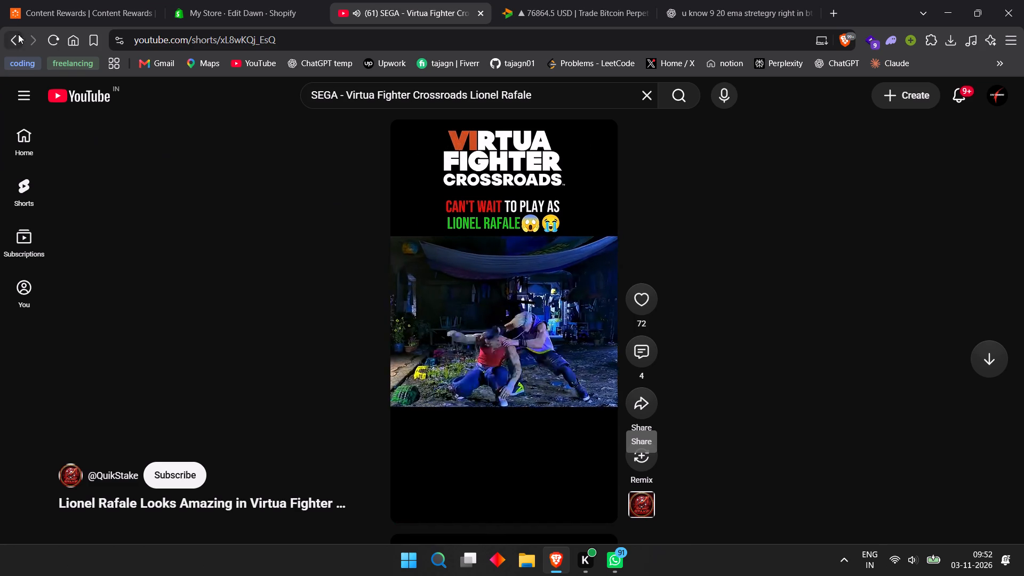
left_click(14, 37)
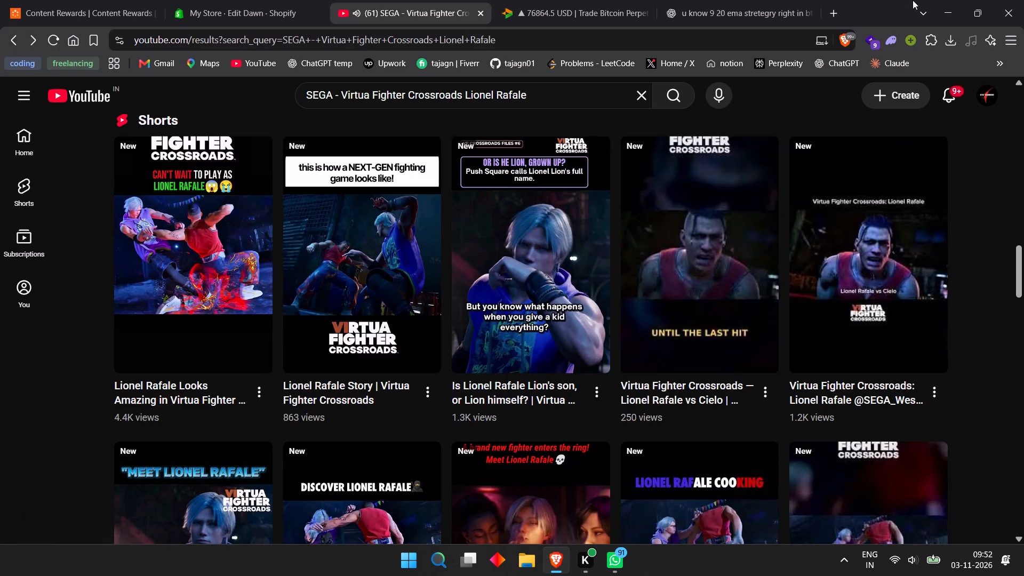
Launch 4K Video Downloader+, download the "Lionel Rafale Looks Amazing" Short from the copied link, and minimize the downloader.
key("alt+space")
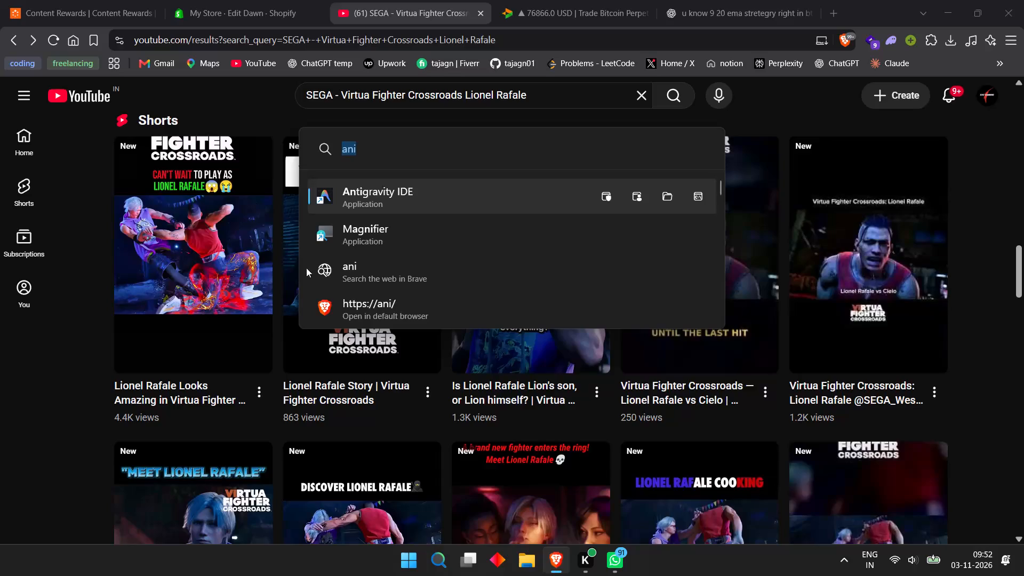
key("4")
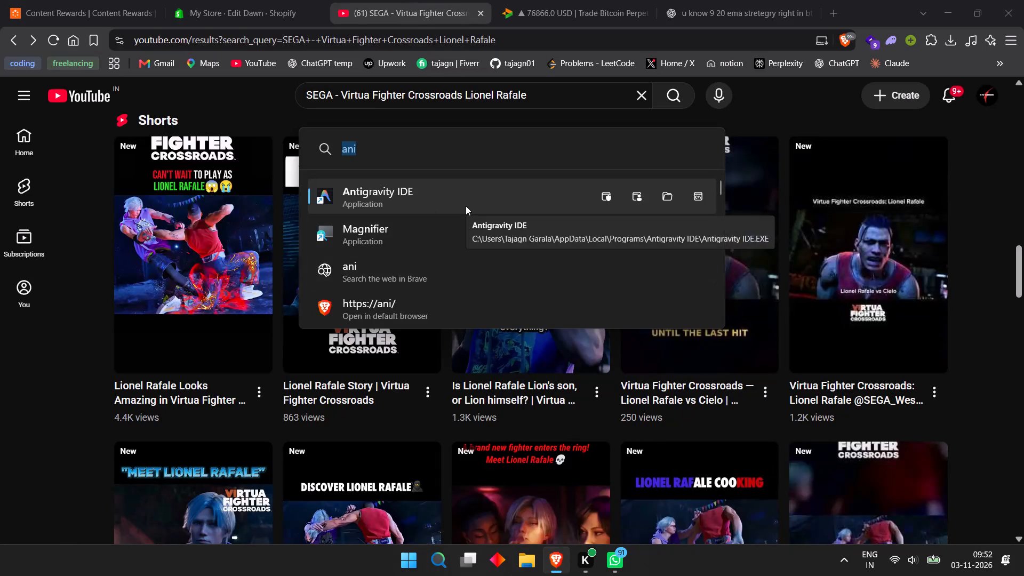
key("k")
left_click(410, 185)
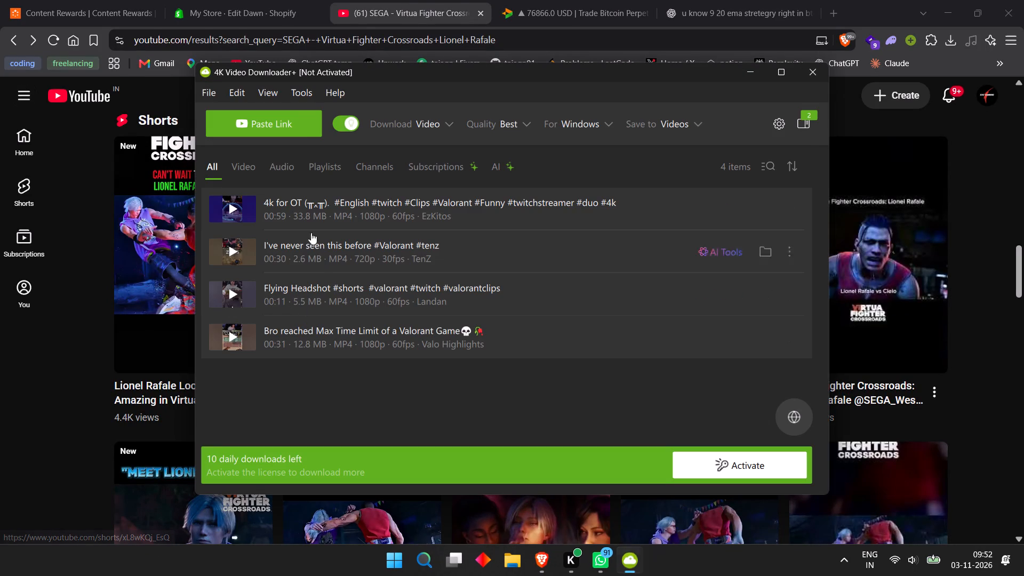
left_click(277, 118)
left_click(748, 67)
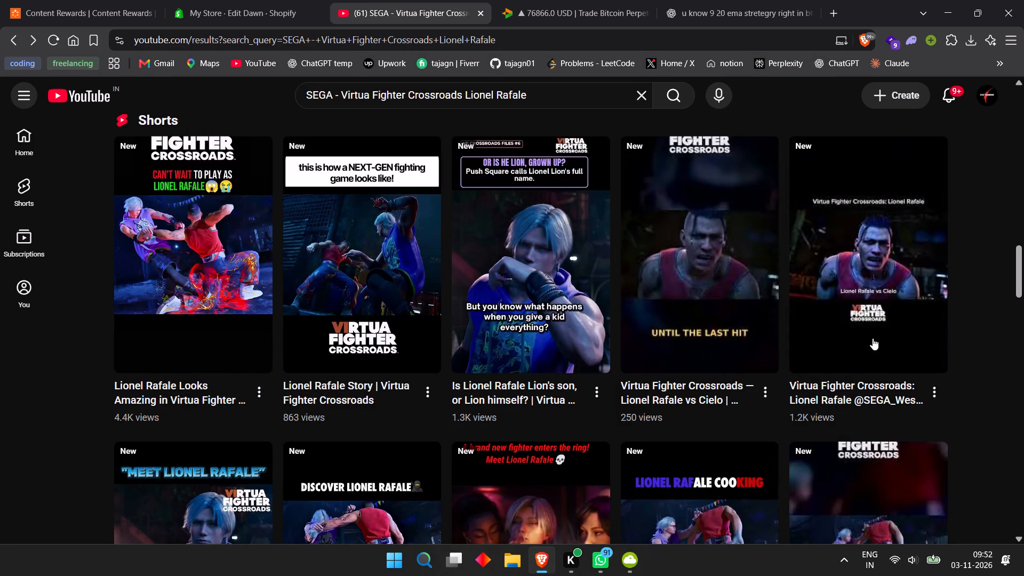
Look through the Lionel Rafale Shorts in the search results, comparing their captions, titles and view counts.
scroll(873, 338, "down", 3)
scroll(181, 423, "down", 2)
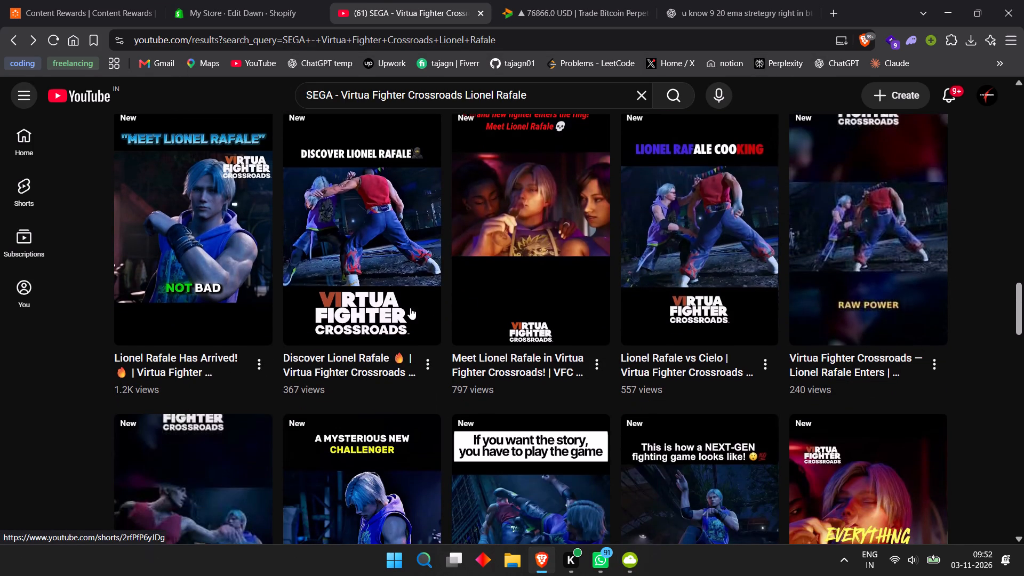
scroll(478, 299, "down", 2)
scroll(740, 316, "down", 2)
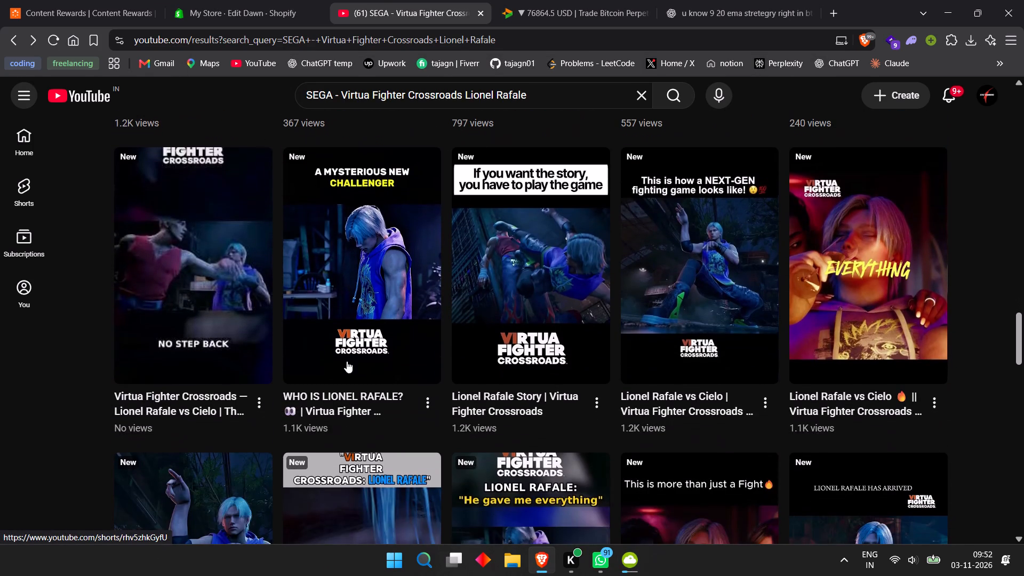
scroll(661, 306, "down", 2)
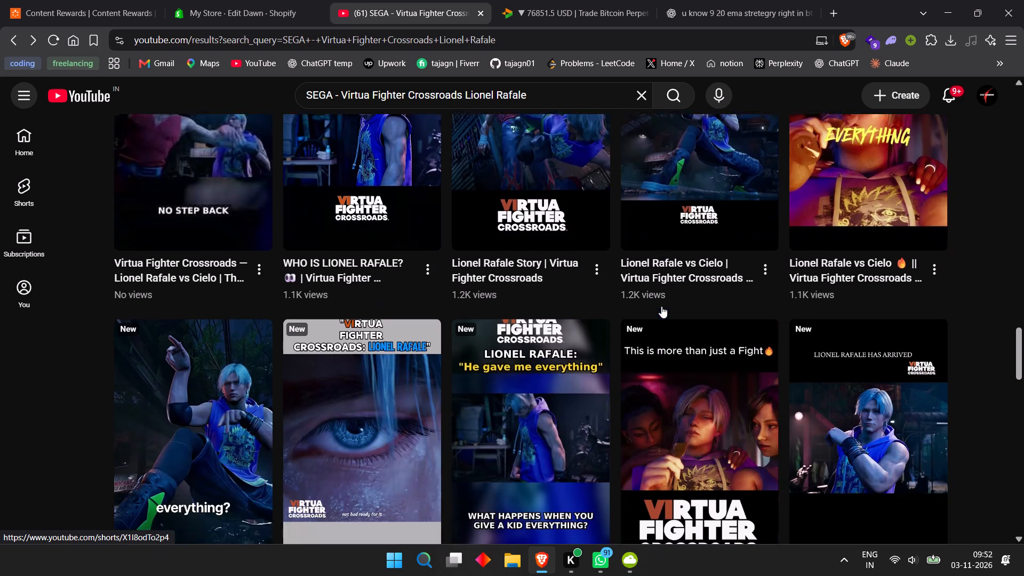
scroll(661, 306, "down", 1)
scroll(538, 347, "down", 2)
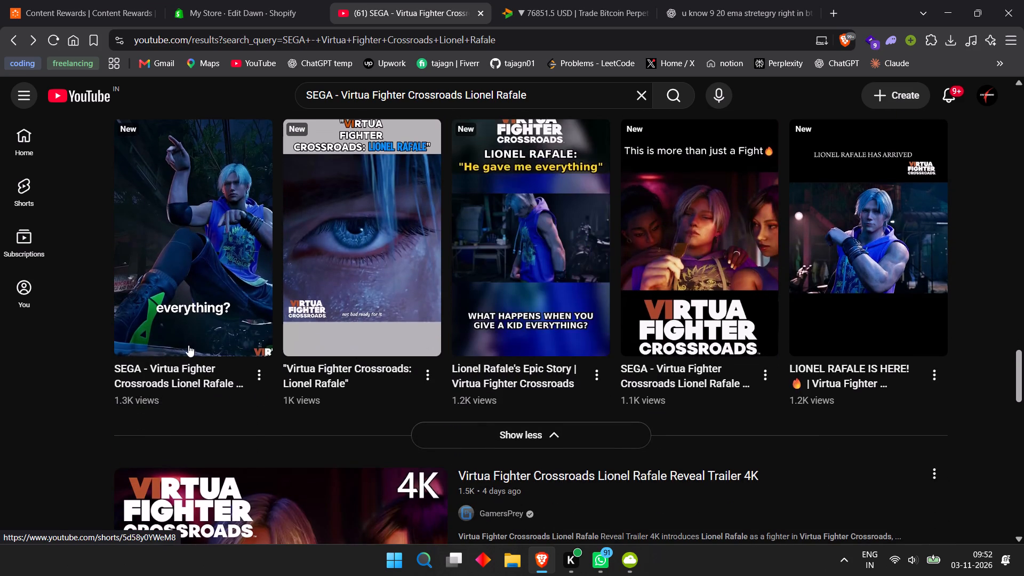
scroll(654, 362, "up", 9)
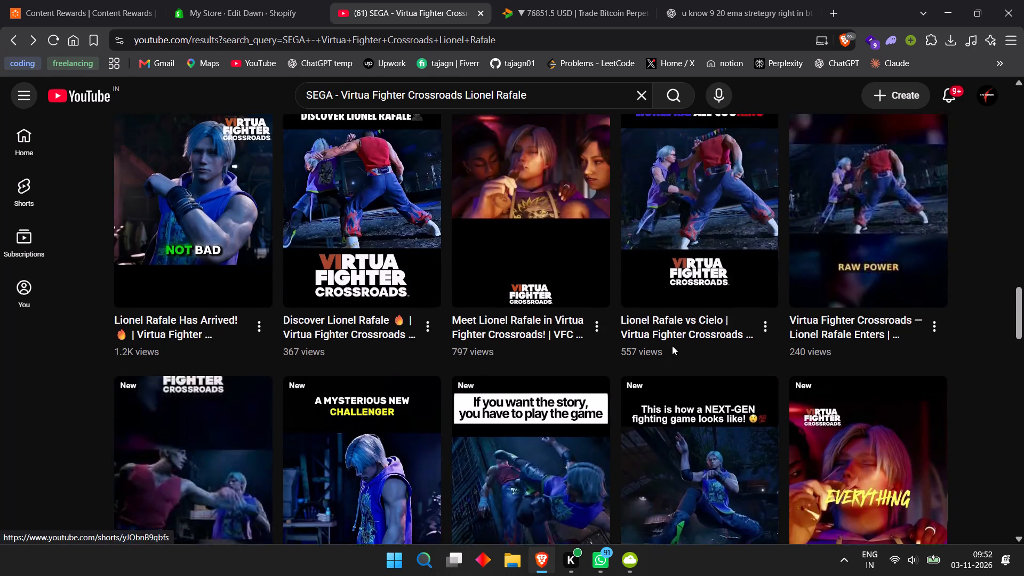
scroll(486, 300, "up", 4)
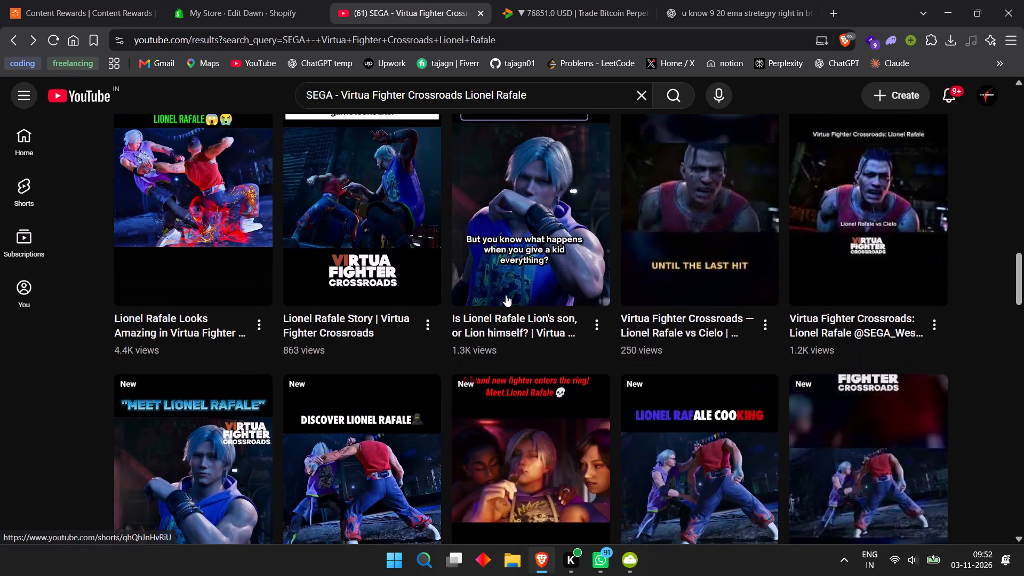
From QuikStake's Shorts list, open "You Need a PhD Just to Pull Off a Combo This Smooth" and copy its share link.
left_click(180, 204)
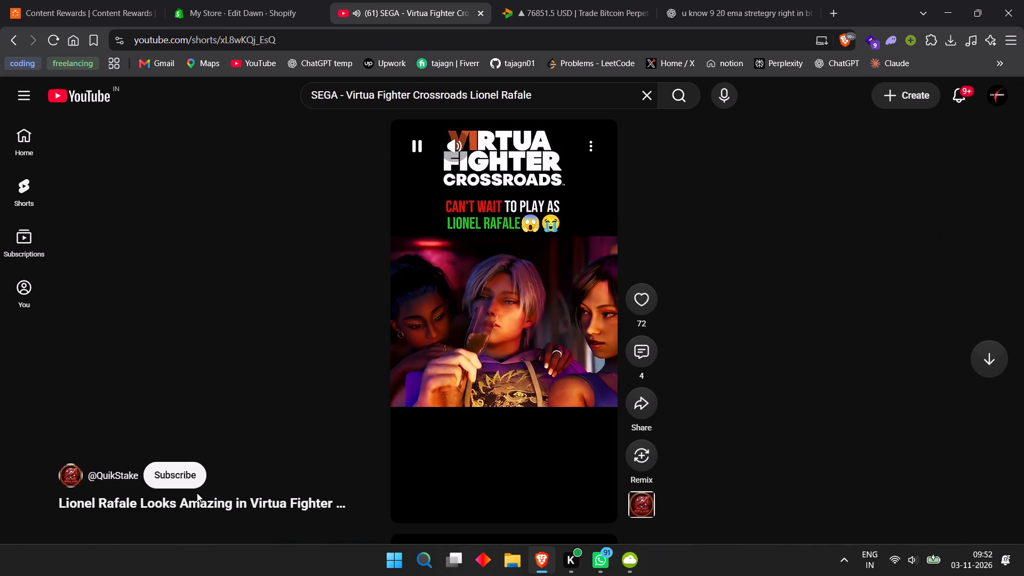
left_click(98, 470)
scroll(512, 324, "down", 6)
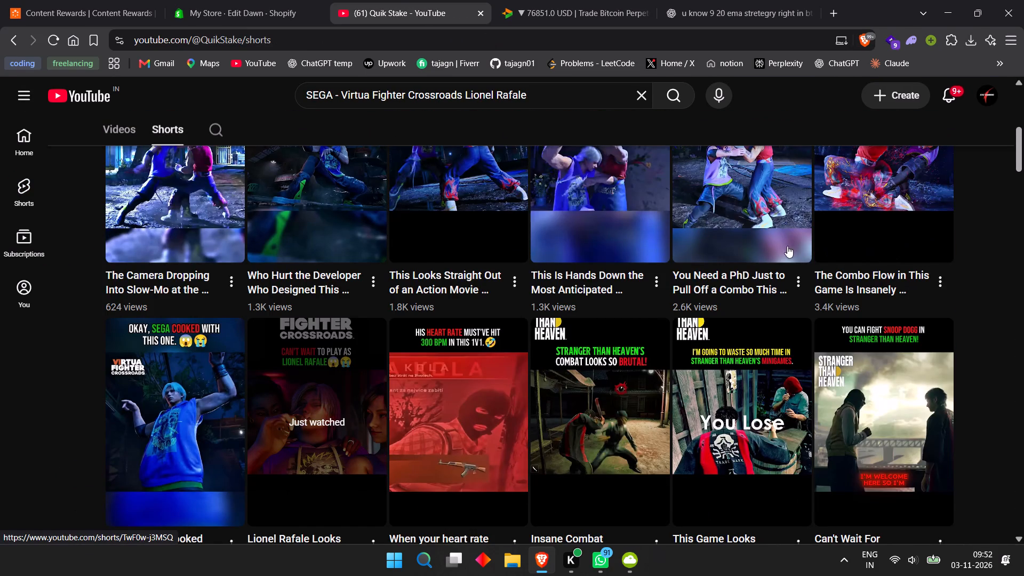
left_click(791, 281)
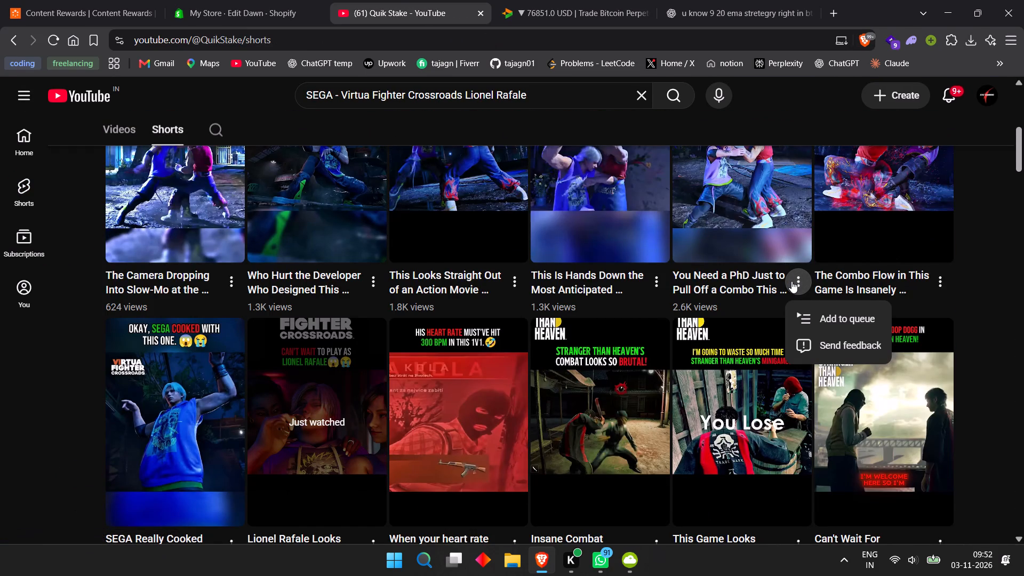
left_click(791, 281)
left_click(765, 251)
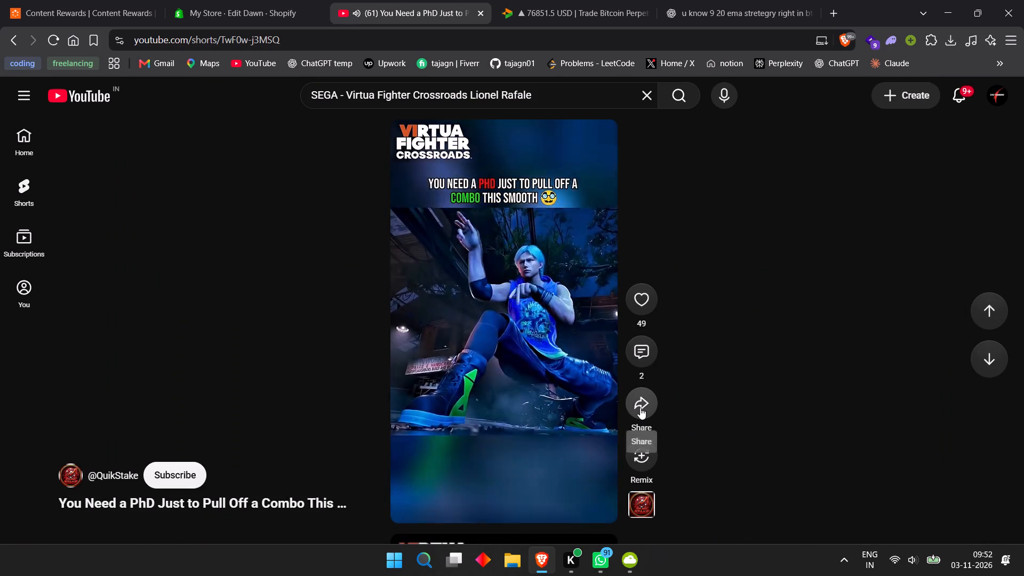
left_click(640, 407)
left_click(622, 346)
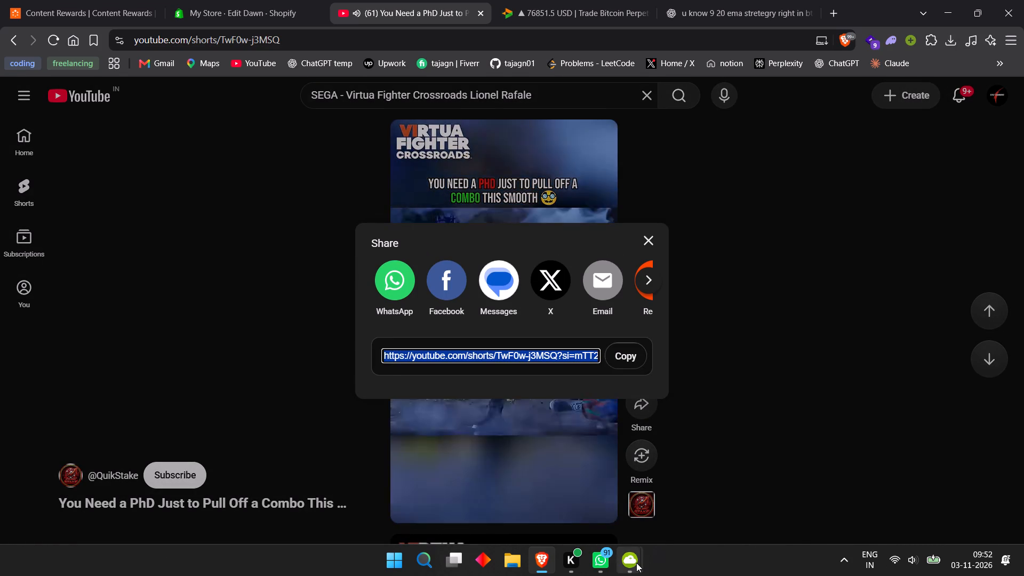
Switch to 4K Video Downloader+, postpone its software update, download the "You Need a PhD" Short from the copied link, and return to the browser.
left_click(636, 563)
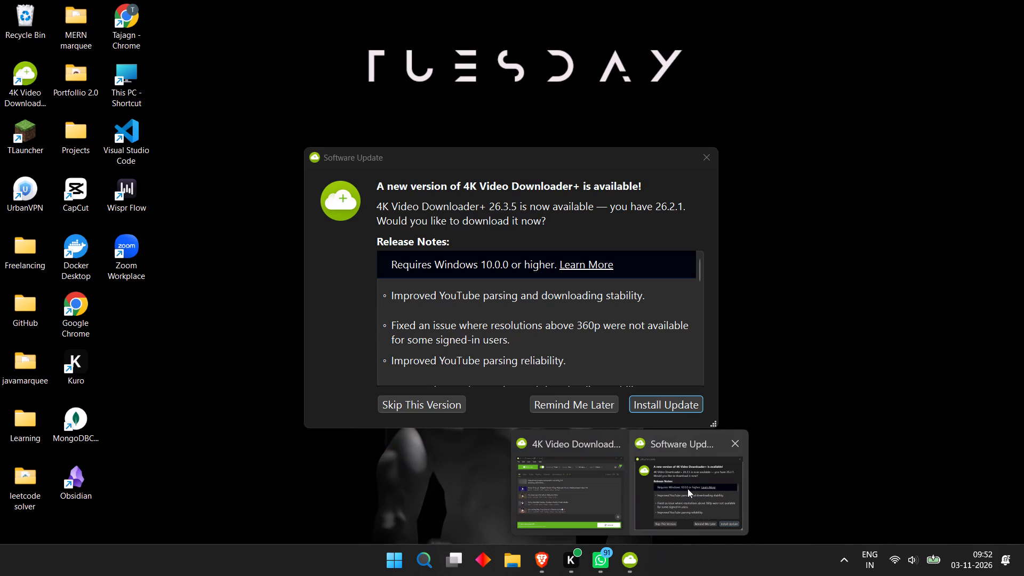
left_click(687, 489)
left_click(586, 410)
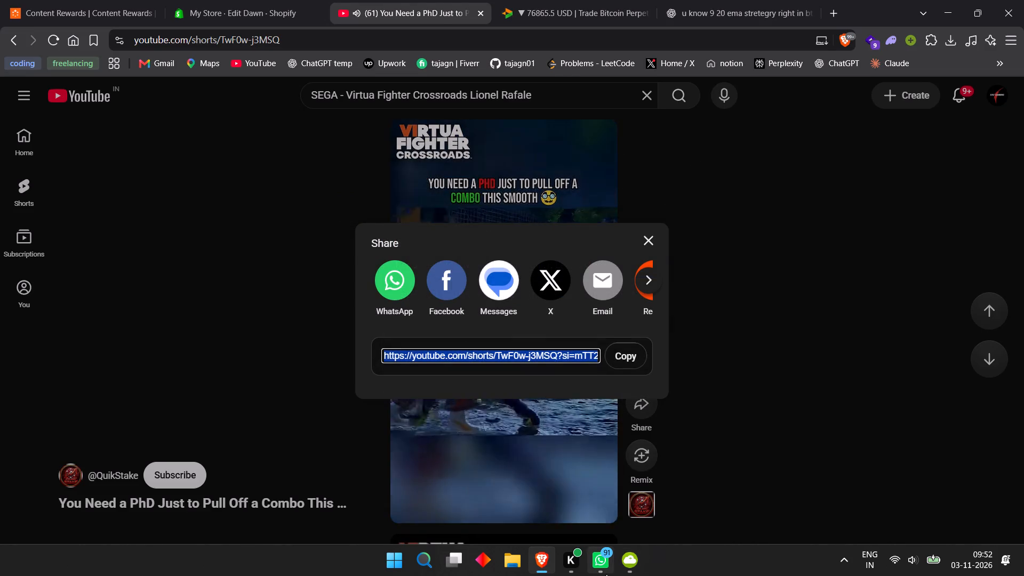
left_click(630, 557)
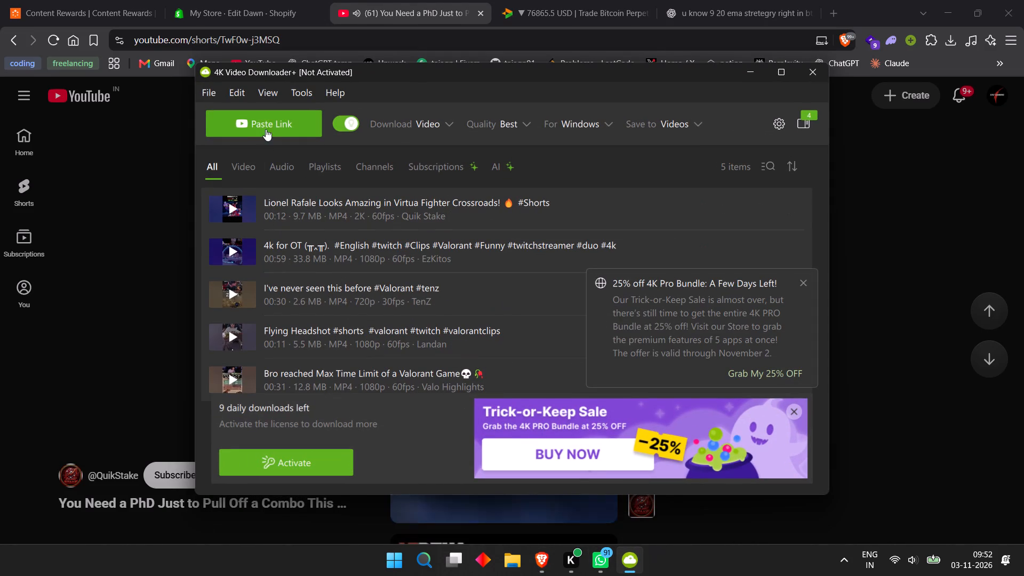
left_click(268, 123)
left_click(124, 317)
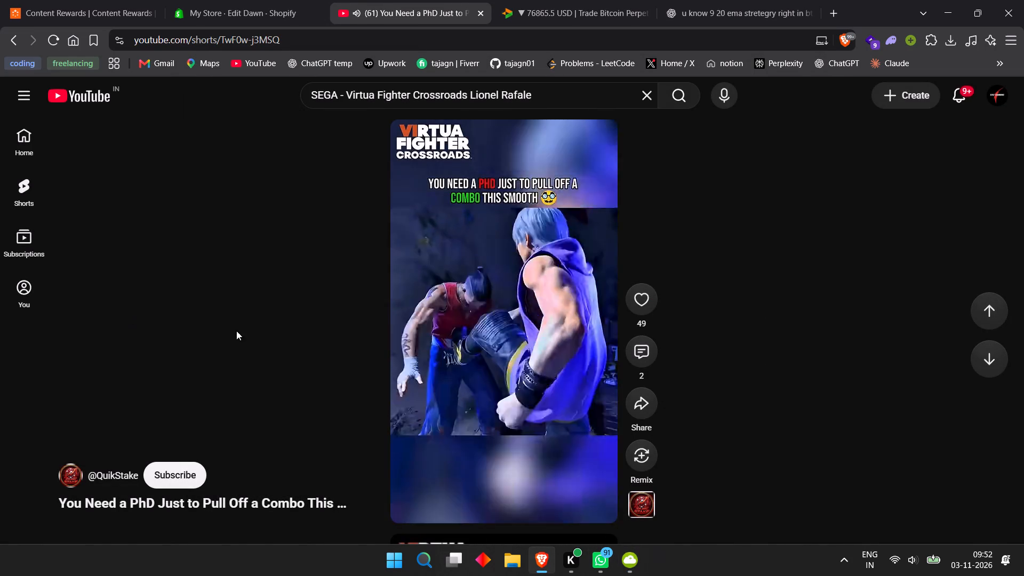
Copy the share link of QuikStake's Short "The Combo Flow in This Game Is Insanely Smooth!" and return to the channel's Shorts list.
scroll(504, 410, "down", 1)
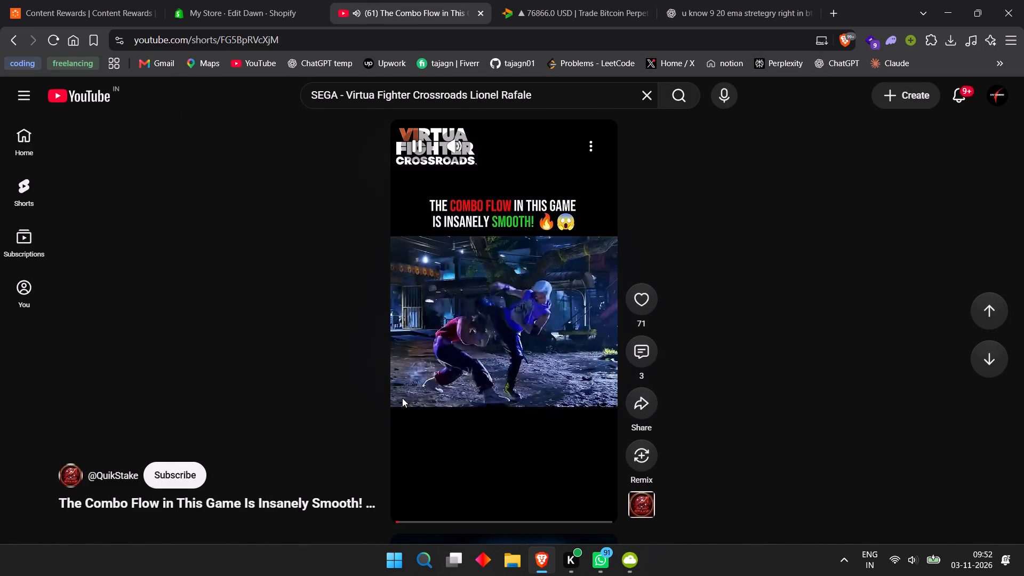
left_click(17, 43)
scroll(633, 377, "down", 5)
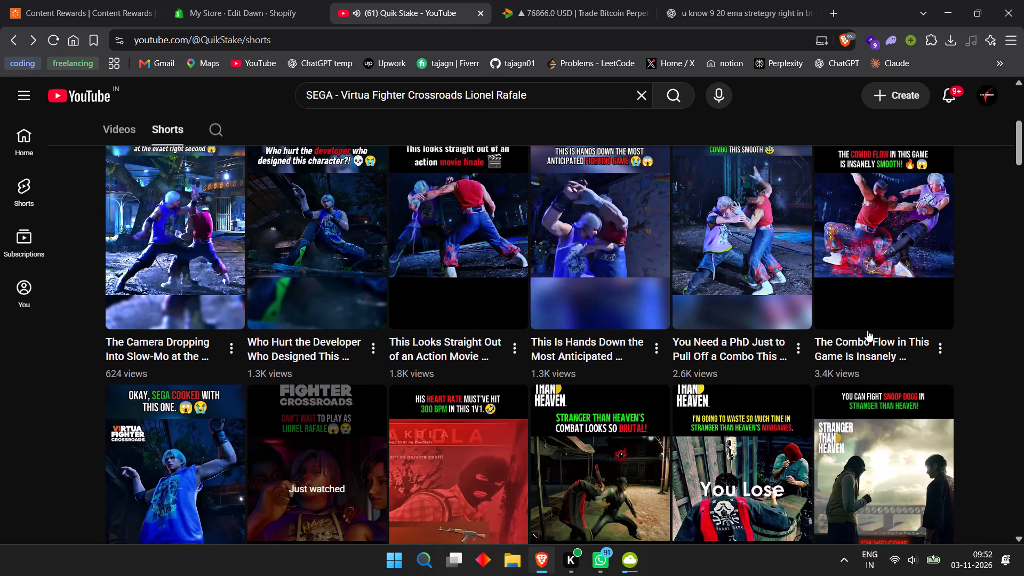
left_click(941, 351)
left_click(941, 351)
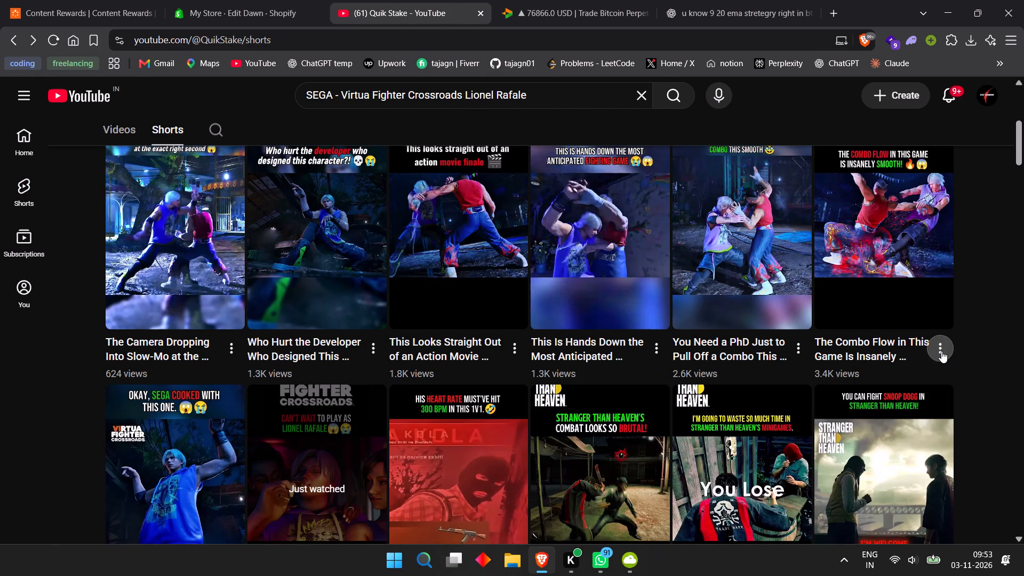
left_click(904, 292)
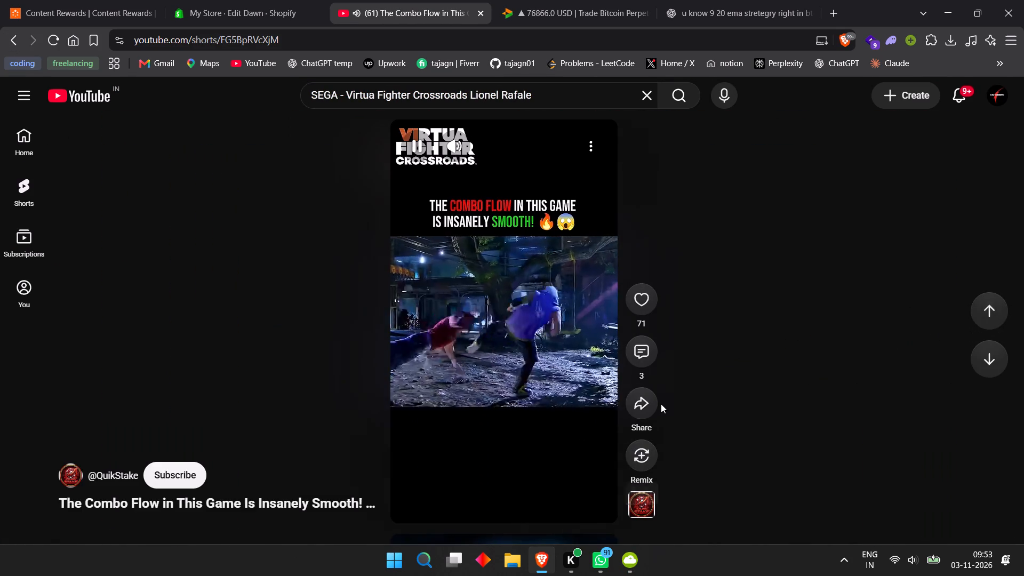
left_click(647, 407)
left_click(617, 348)
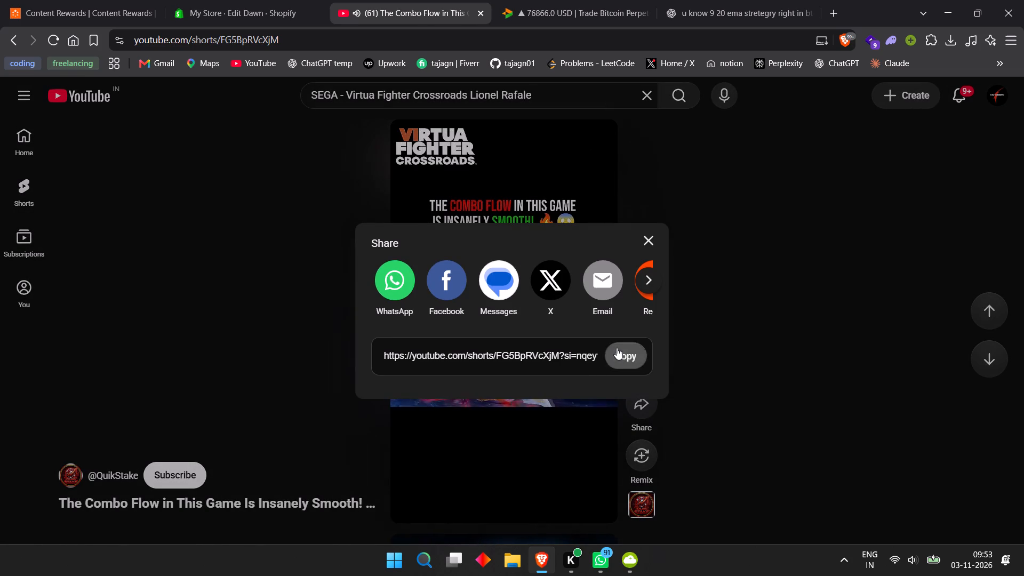
left_click(637, 233)
left_click(645, 236)
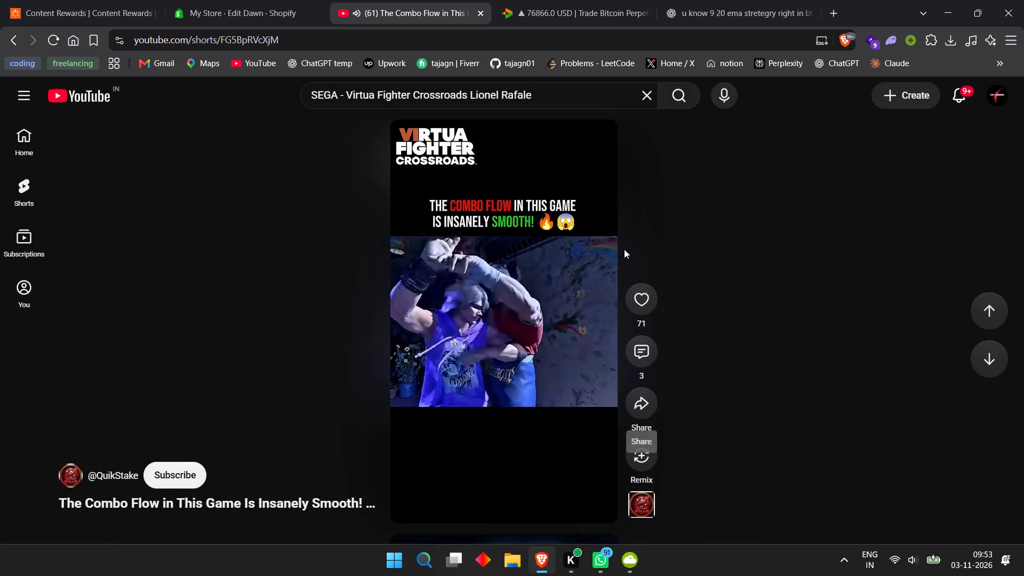
left_click(14, 40)
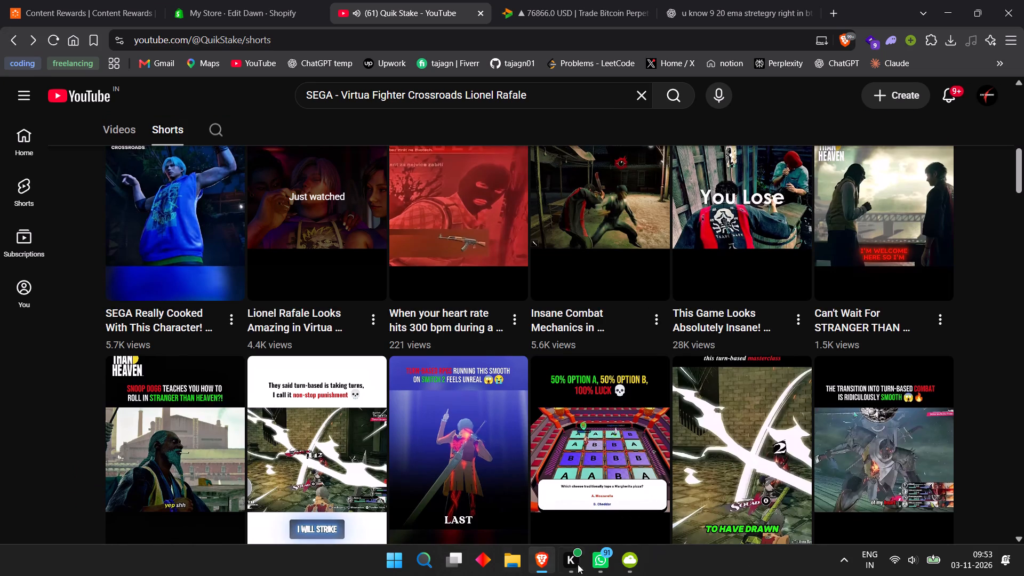
Download the "The Combo Flow in This Game Is Insanely Smooth!" Short in 4K Video Downloader+ from the copied link and return to the browser.
left_click(627, 558)
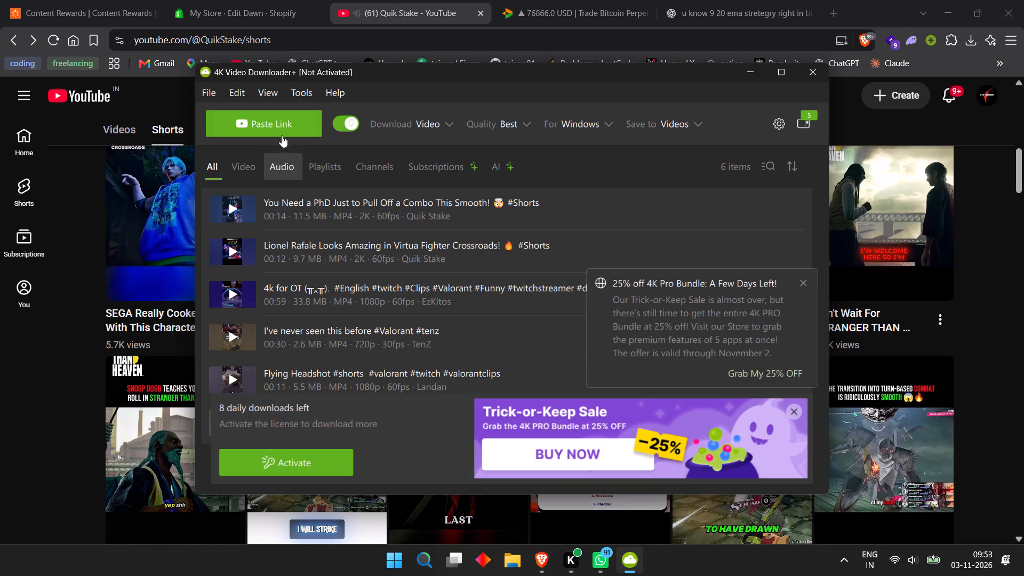
left_click(282, 131)
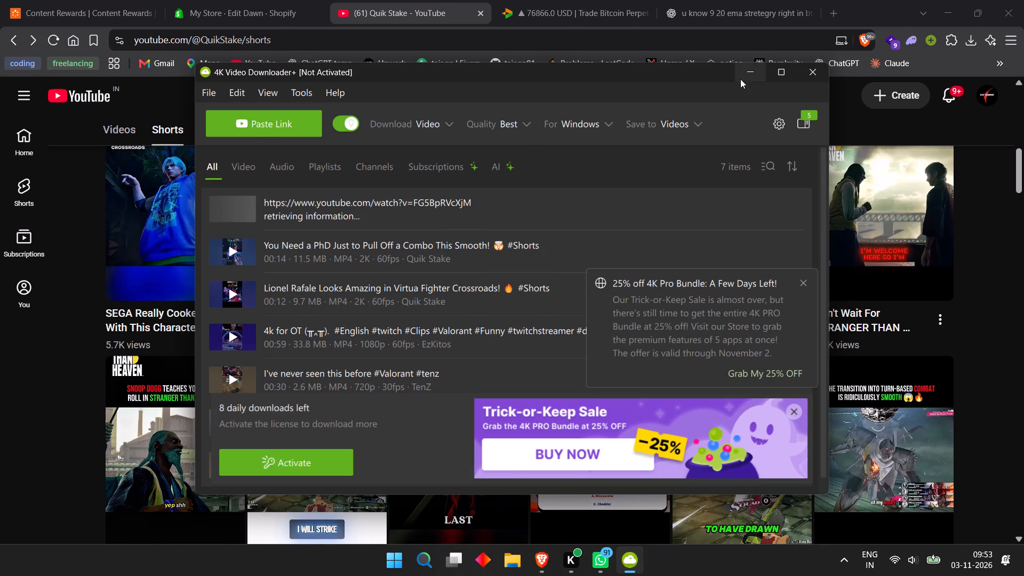
left_click(748, 71)
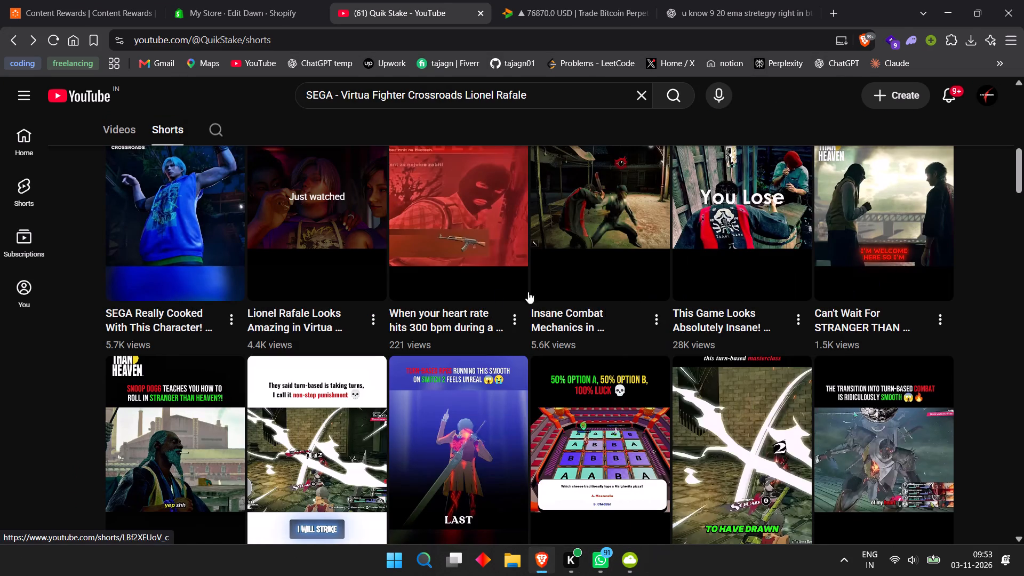
From QuikStake's Shorts list, open "SEGA Really Cooked With This Character!" and copy its share link.
scroll(413, 288, "up", 3)
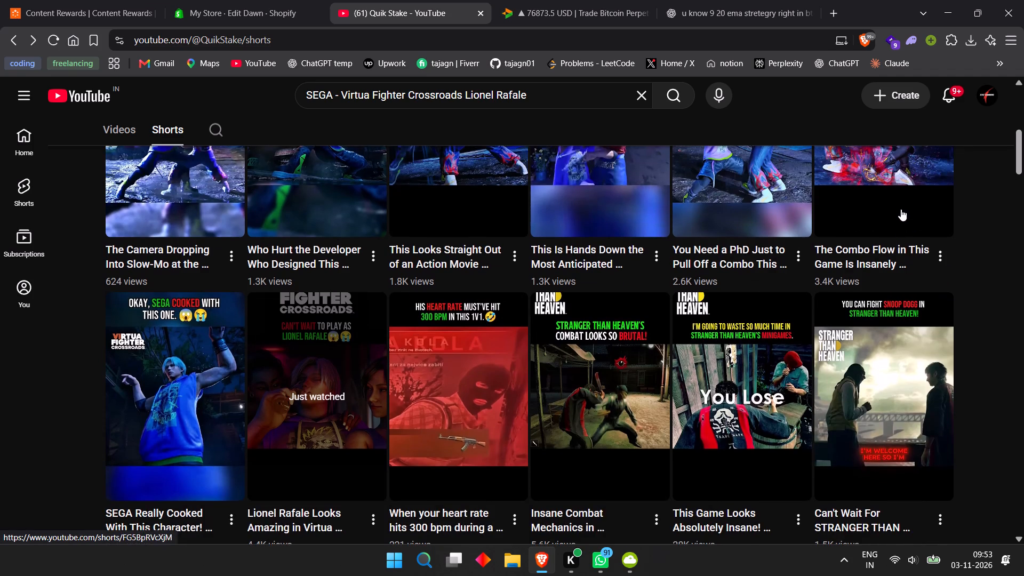
scroll(901, 209, "up", 2)
scroll(882, 238, "down", 1)
scroll(741, 251, "down", 2)
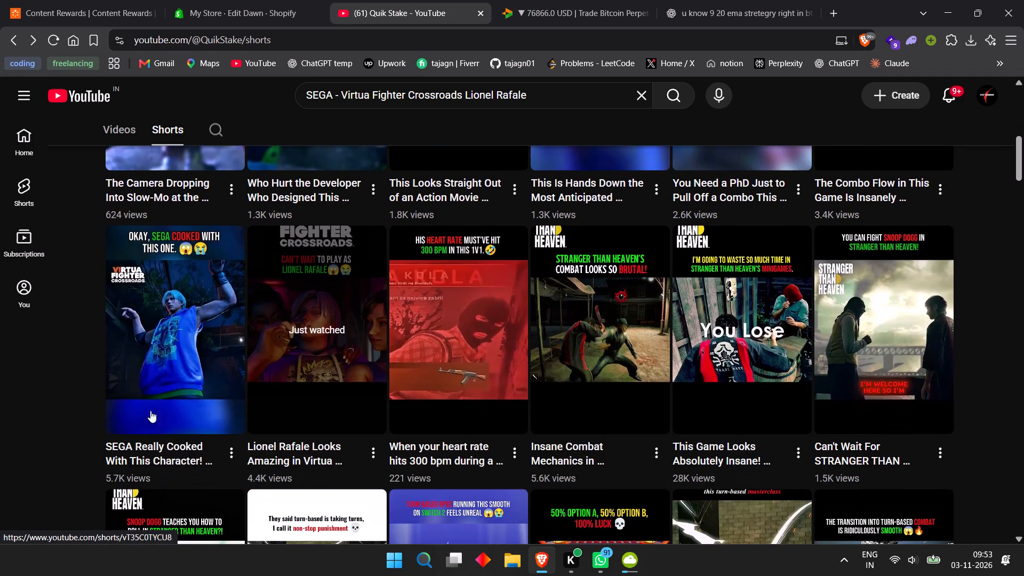
left_click(180, 354)
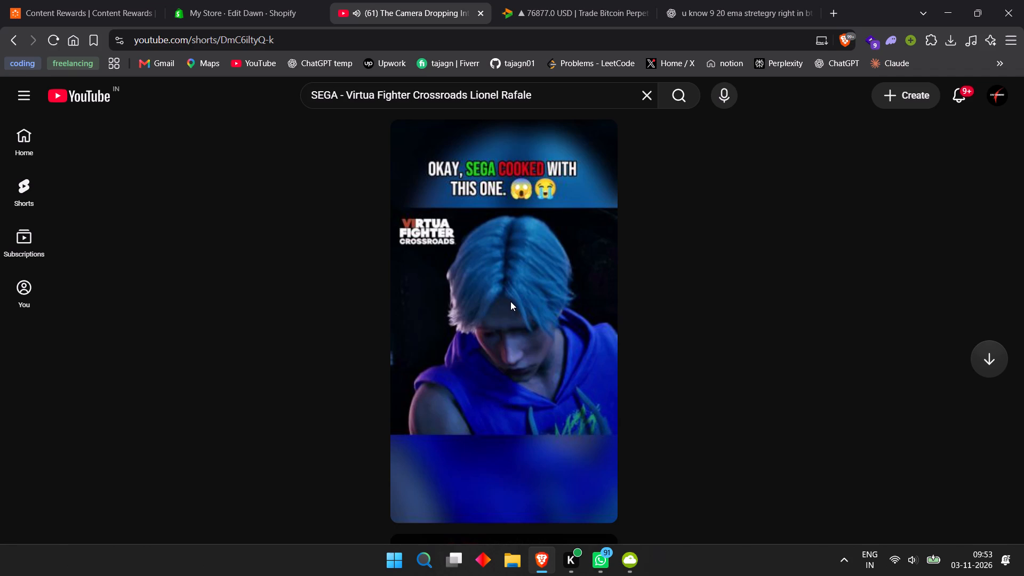
left_click(442, 195)
left_click(15, 37)
scroll(233, 340, "down", 6)
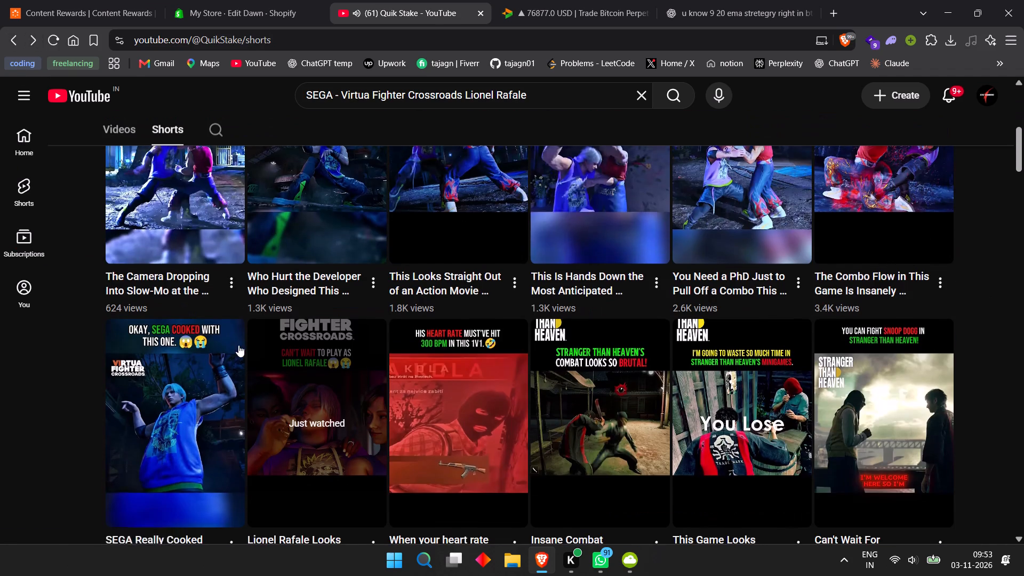
scroll(180, 394, "down", 2)
left_click(163, 294)
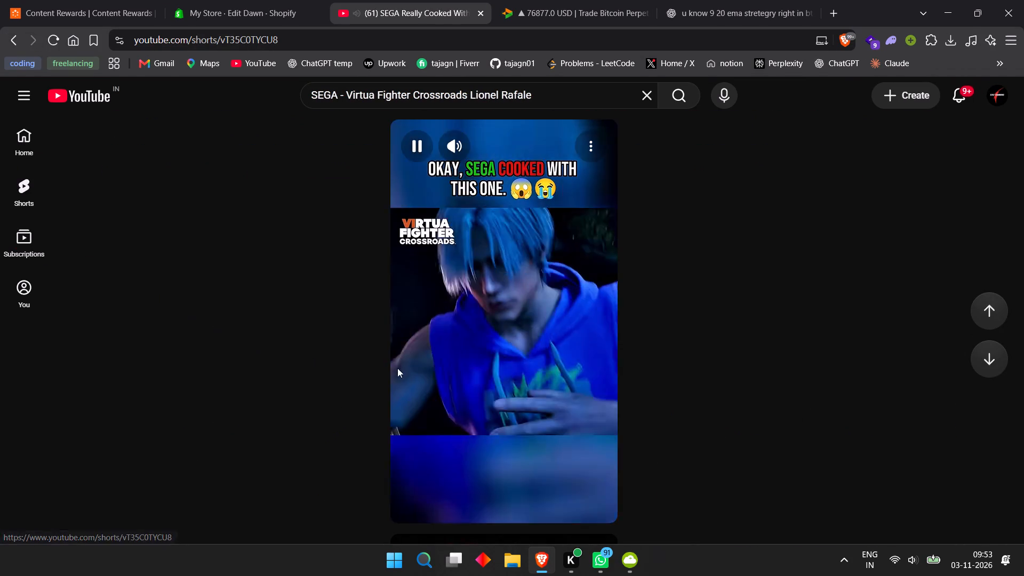
left_click(630, 403)
left_click(619, 349)
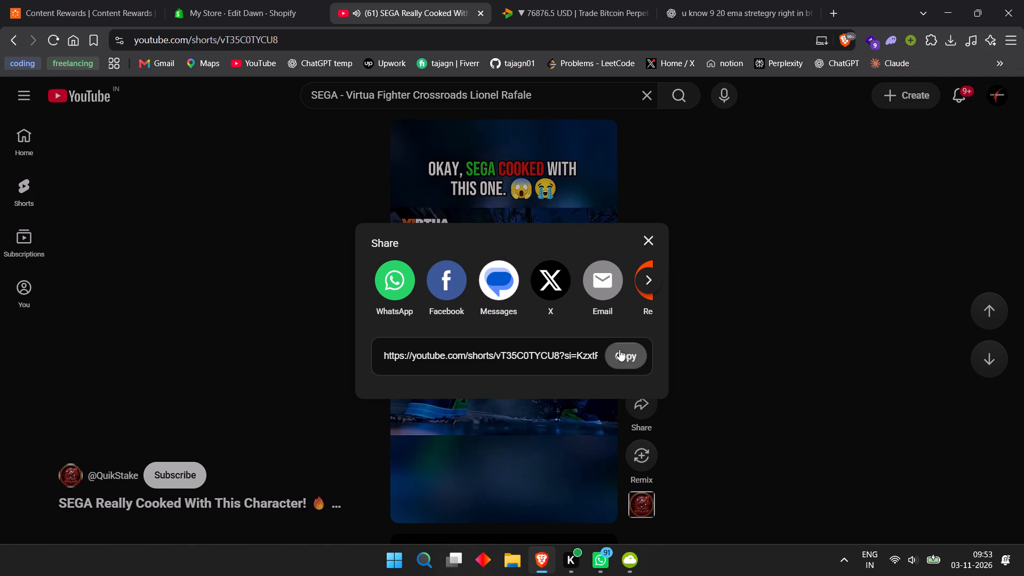
Download the "SEGA Really Cooked" Short in 4K Video Downloader+ from the copied link and return to QuikStake's Shorts list in the browser.
left_click(630, 562)
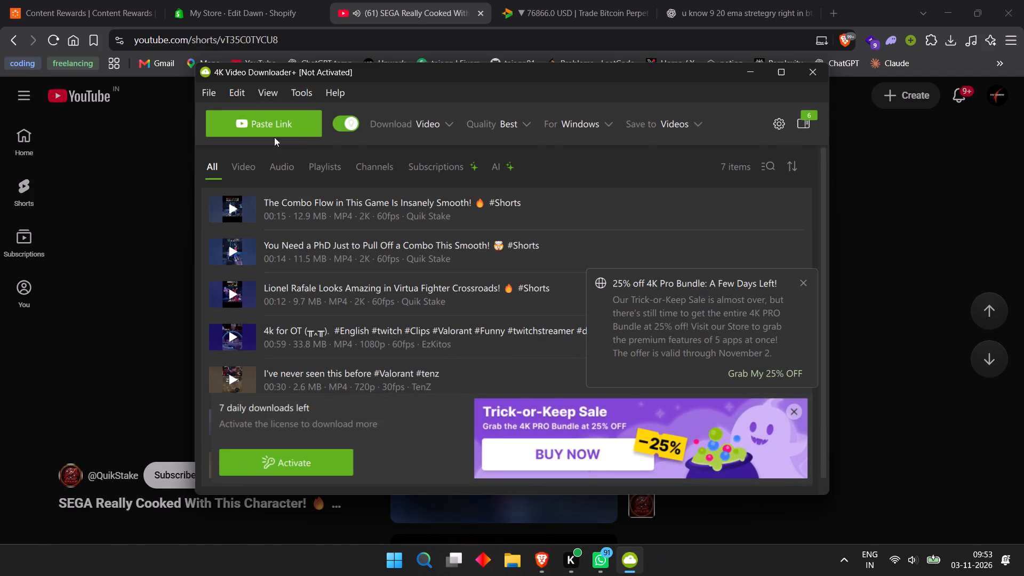
left_click(278, 129)
left_click(741, 70)
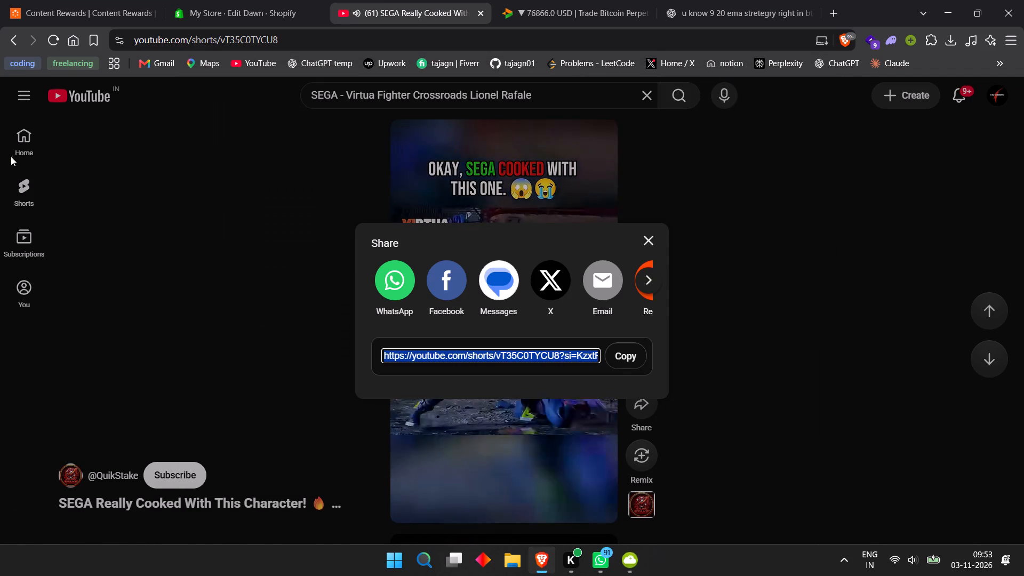
left_click(14, 34)
Look further through QuikStake's Shorts, open "Lionel Rafale Looks Amazing in Virtua Fighter Crossroads!" and pause it.
scroll(350, 312, "down", 1)
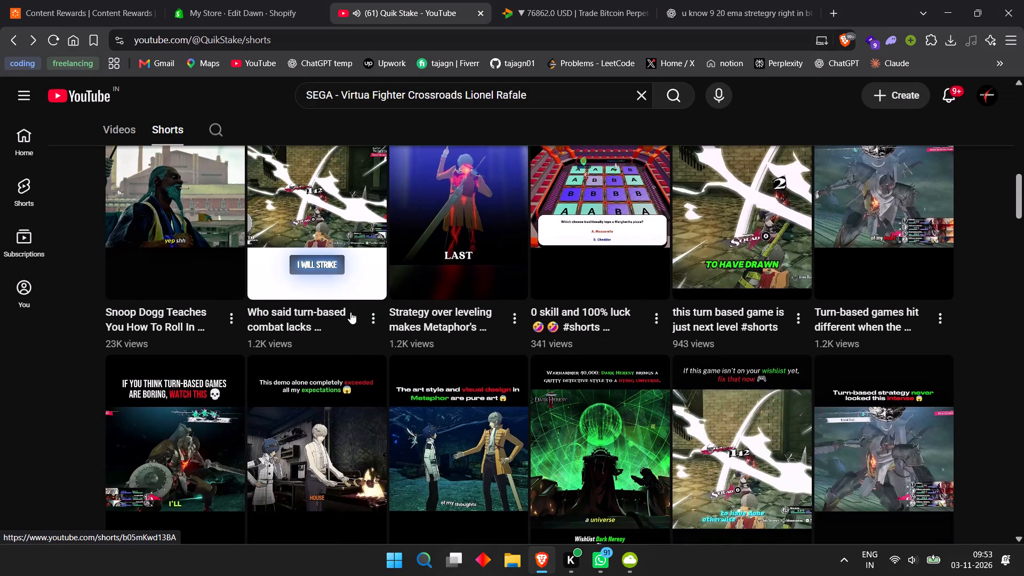
scroll(350, 312, "down", 5)
scroll(350, 312, "up", 11)
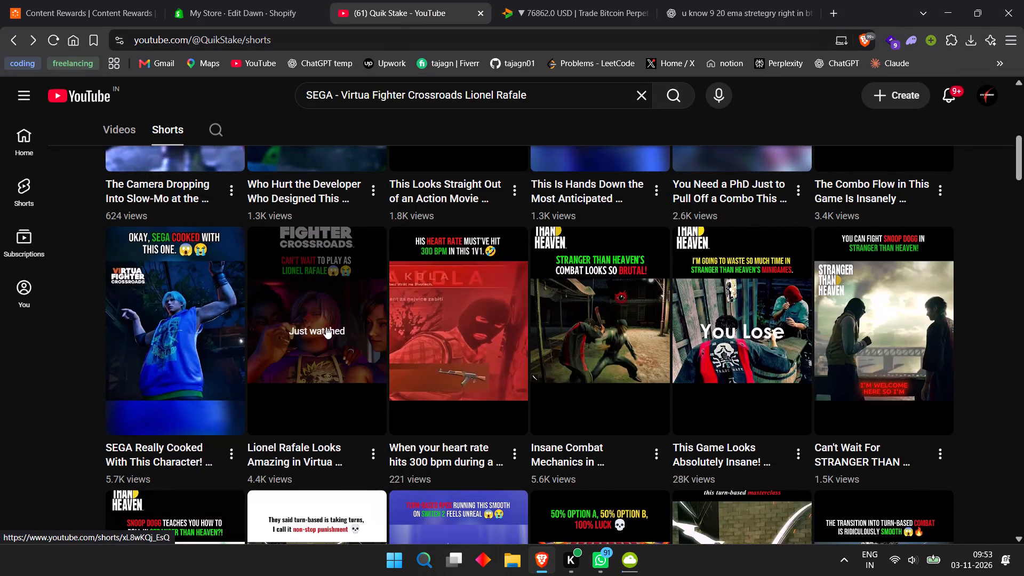
left_click(324, 294)
left_click(556, 290)
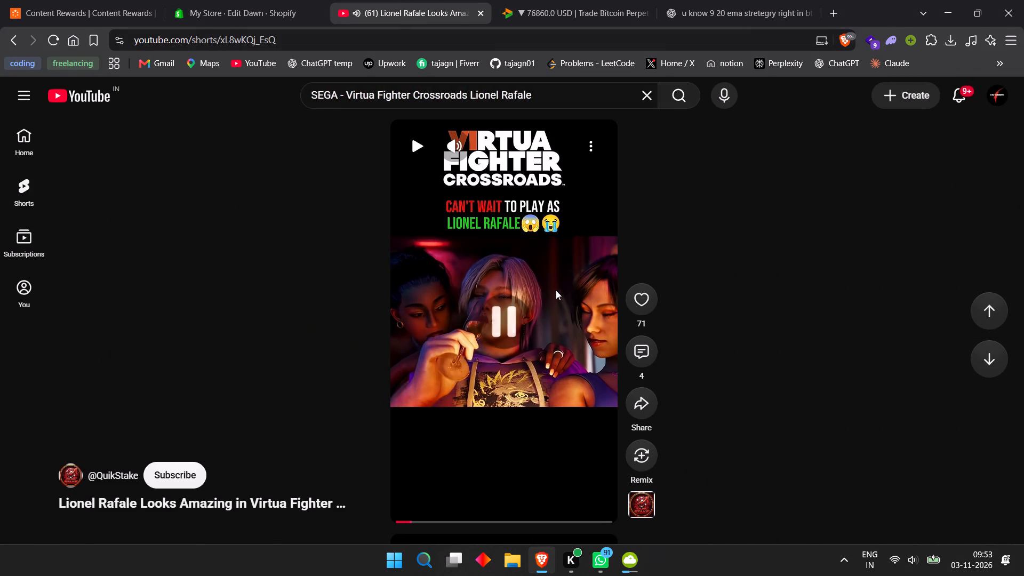
In 4K Video Downloader+, dismiss the full-channel download offer and the Pro Bundle notice, and return to the browser.
left_click(636, 566)
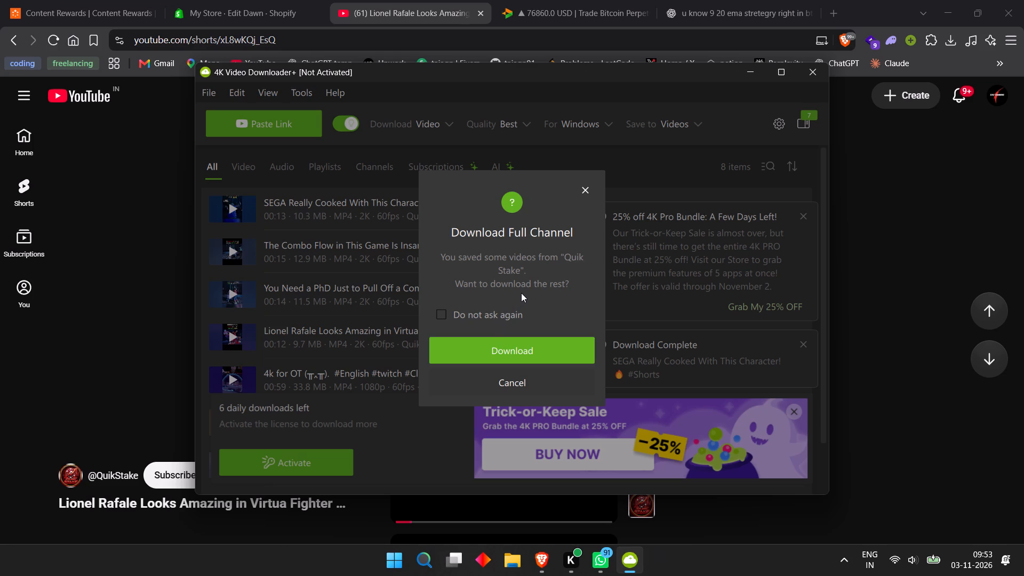
left_click(585, 184)
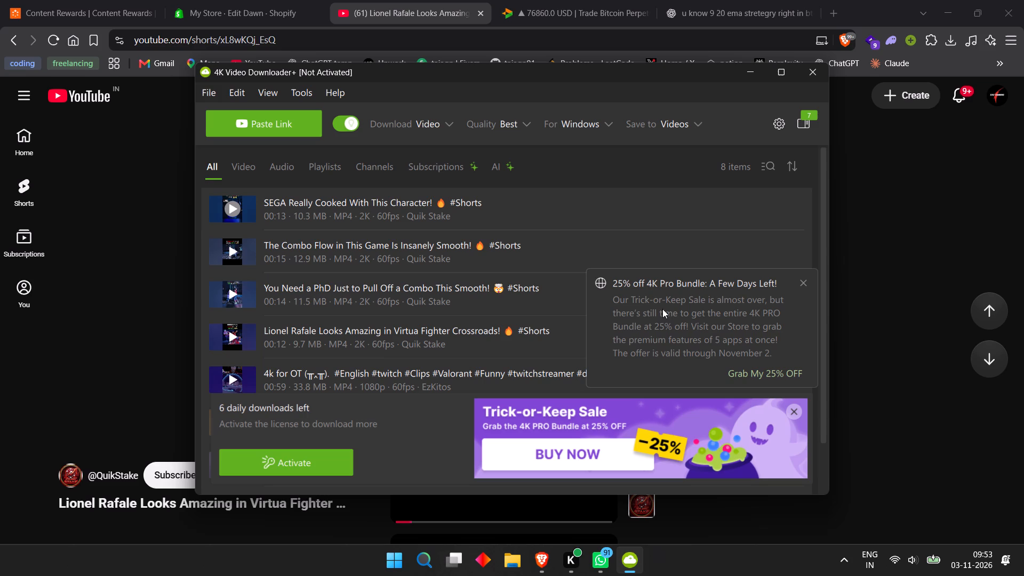
left_click(802, 282)
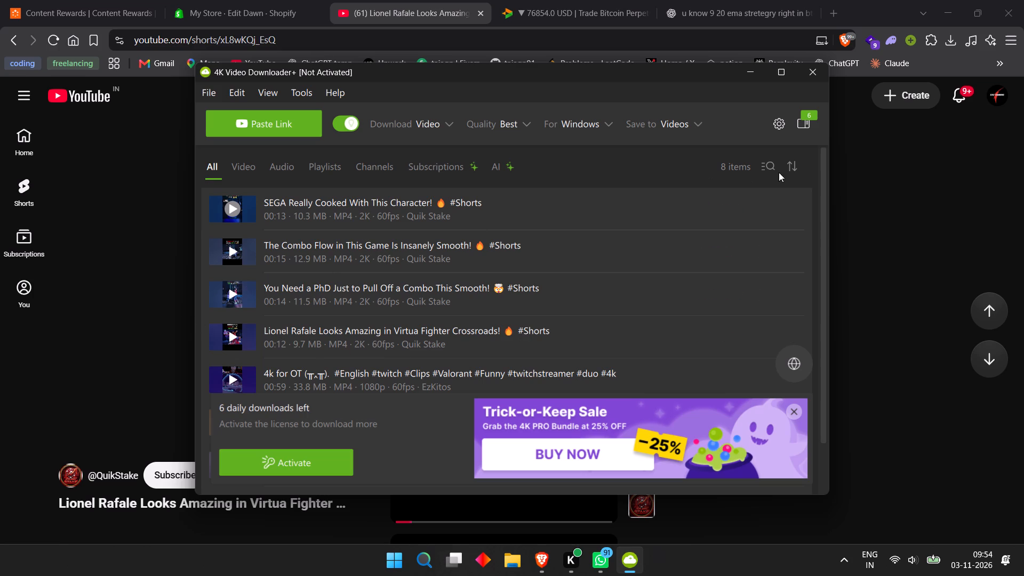
left_click(756, 73)
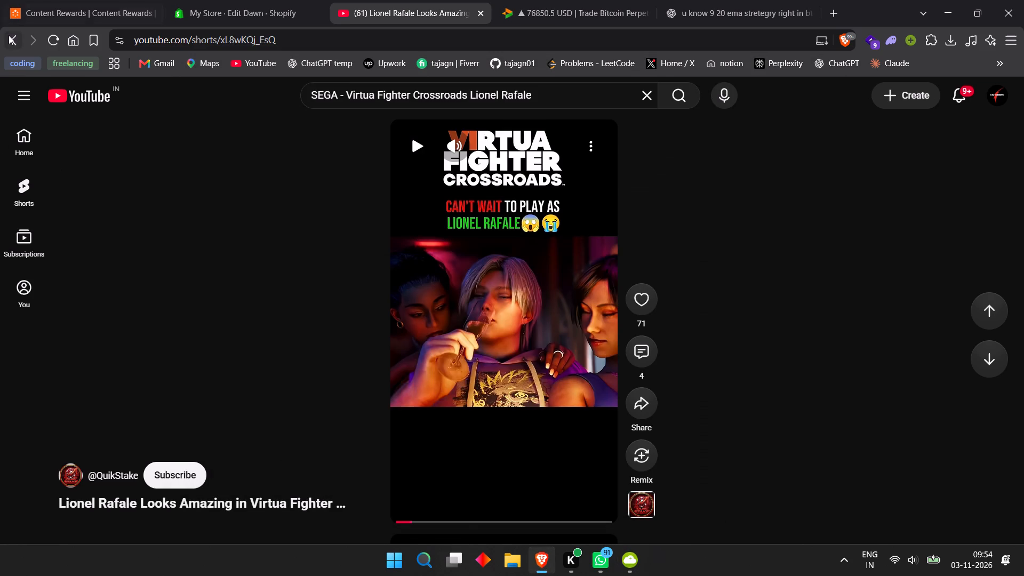
Return to QuikStake's Shorts list and compare its Shorts with the downloaded items in 4K Video Downloader+.
left_click(9, 35)
scroll(878, 337, "up", 3)
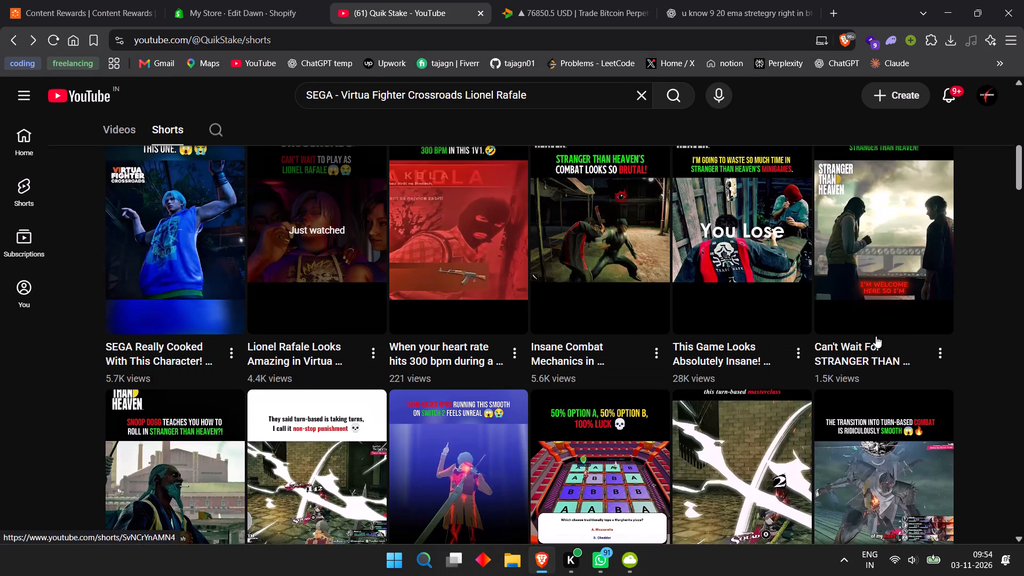
scroll(876, 336, "up", 4)
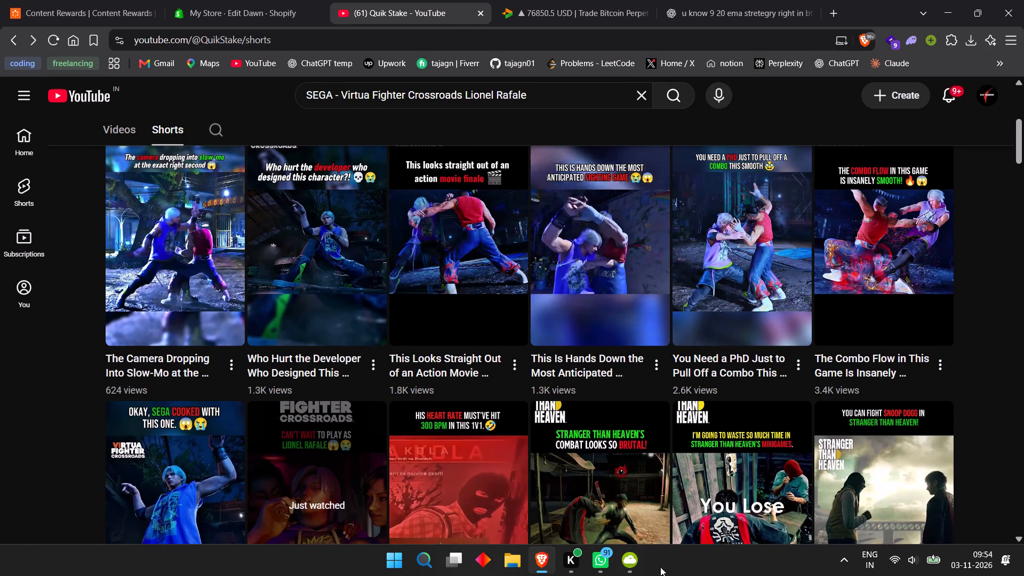
left_click(633, 566)
left_click(633, 566)
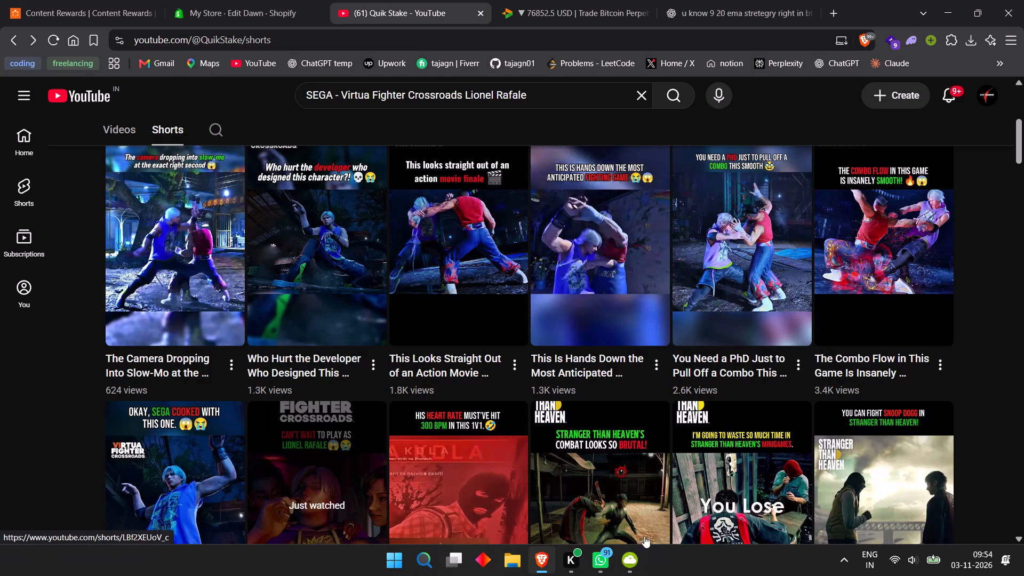
left_click(631, 575)
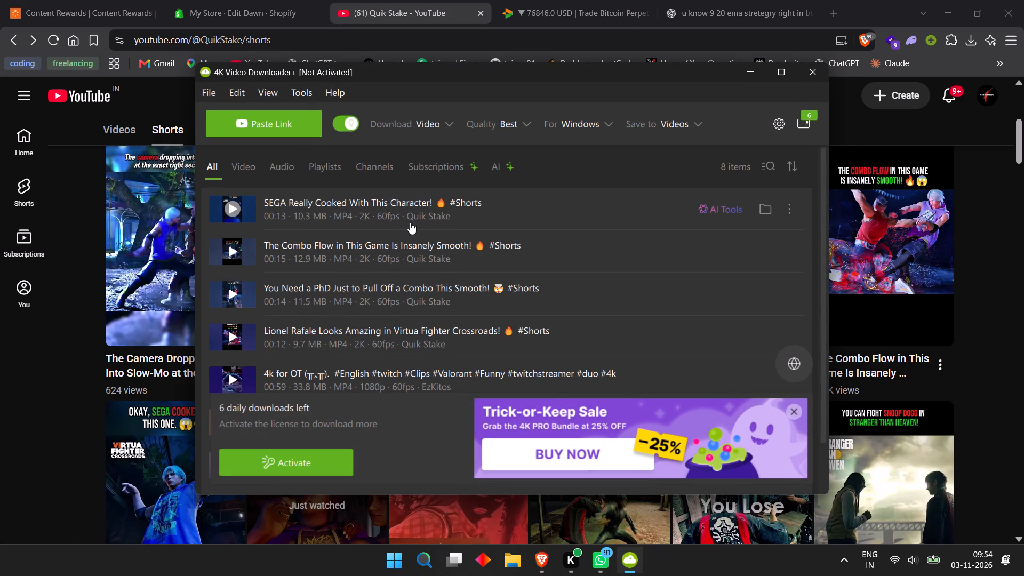
left_click(631, 562)
scroll(299, 474, "down", 3)
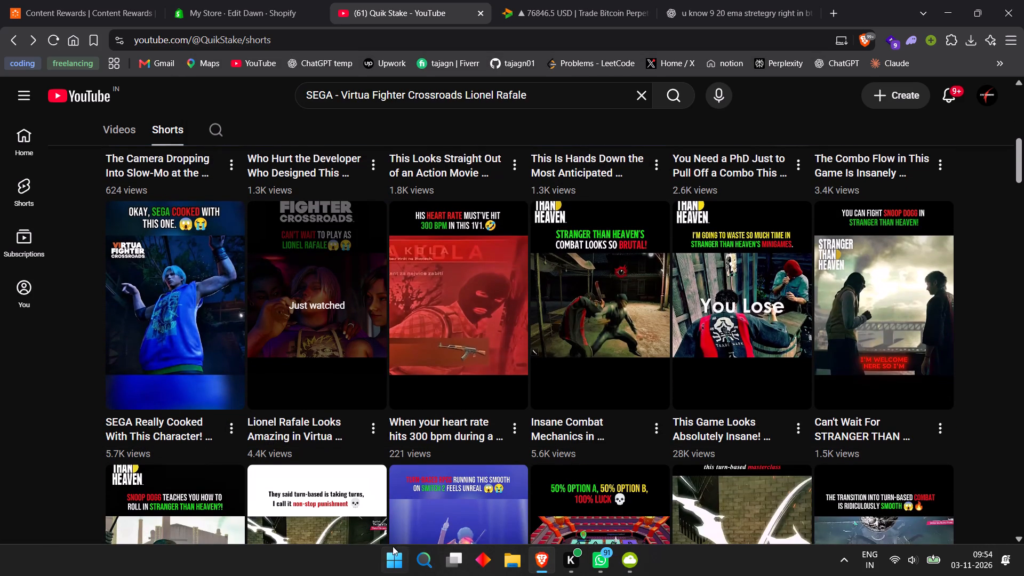
Find and launch UrbanVPN, continue with the free version and ignore the Premium upgrade offer.
left_click(409, 571)
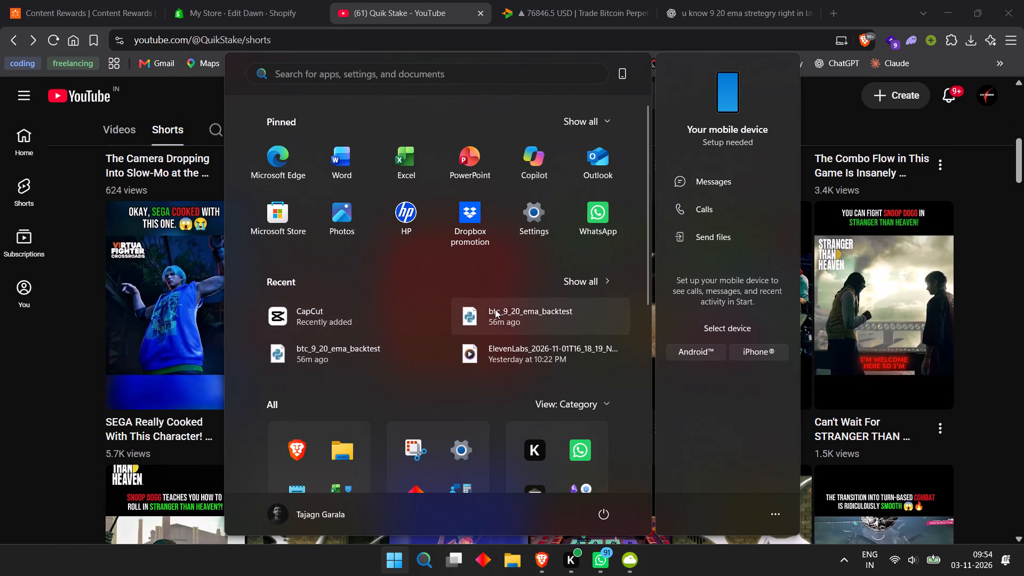
key("v")
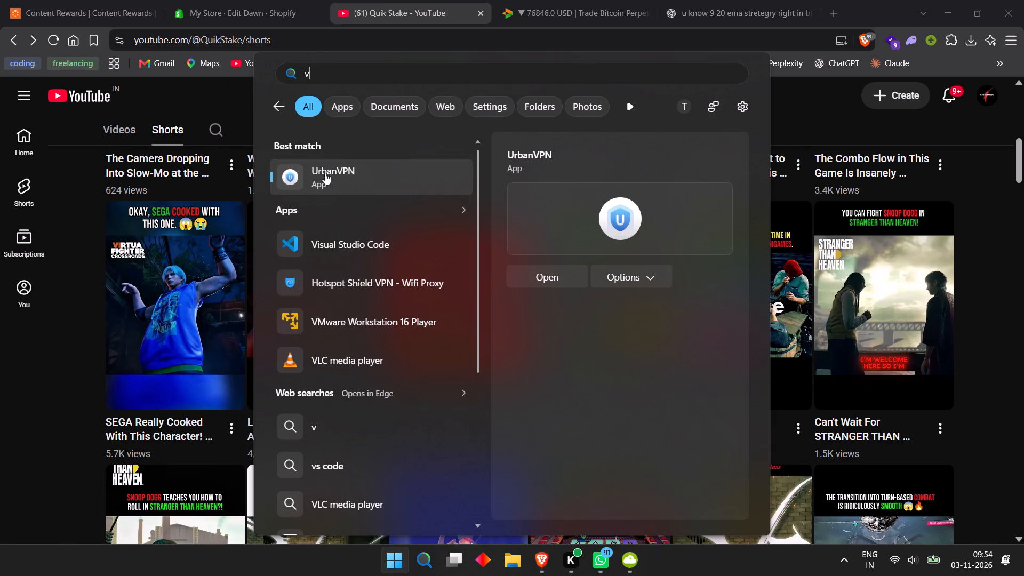
left_click(324, 177)
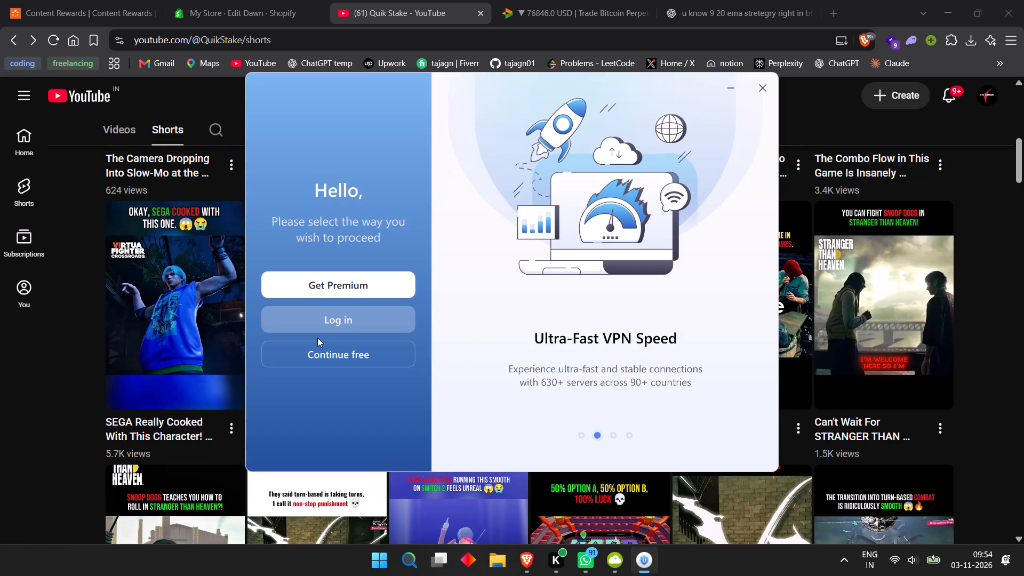
left_click(321, 354)
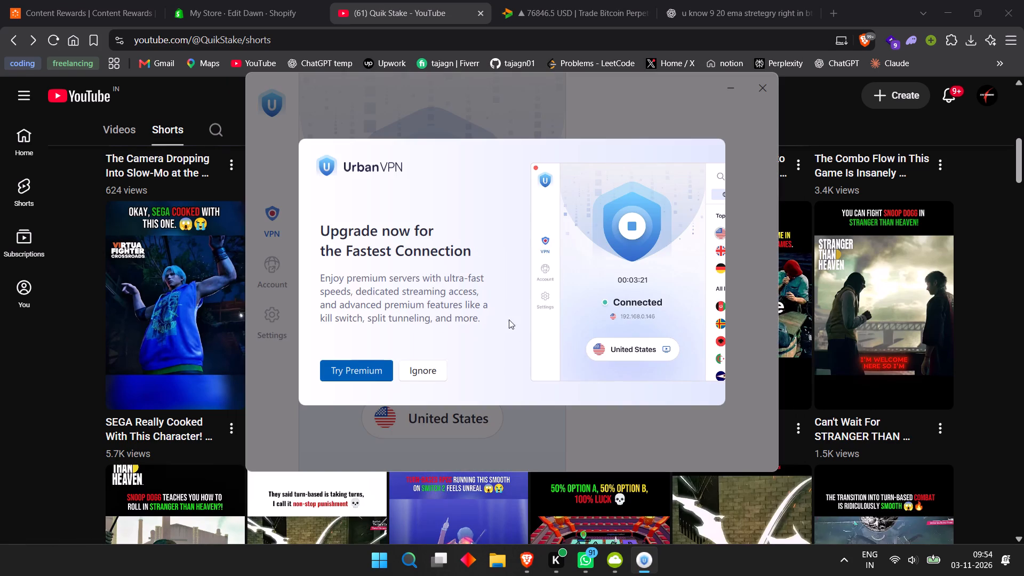
left_click(439, 365)
Try to connect UrbanVPN to the United States and start the required app update.
left_click(429, 173)
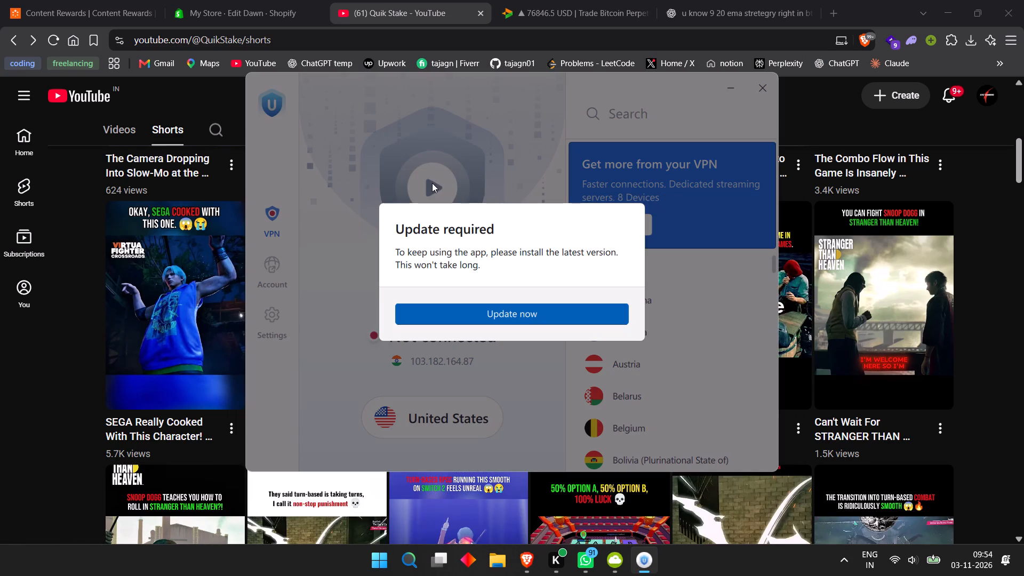
left_click(467, 174)
left_click(435, 186)
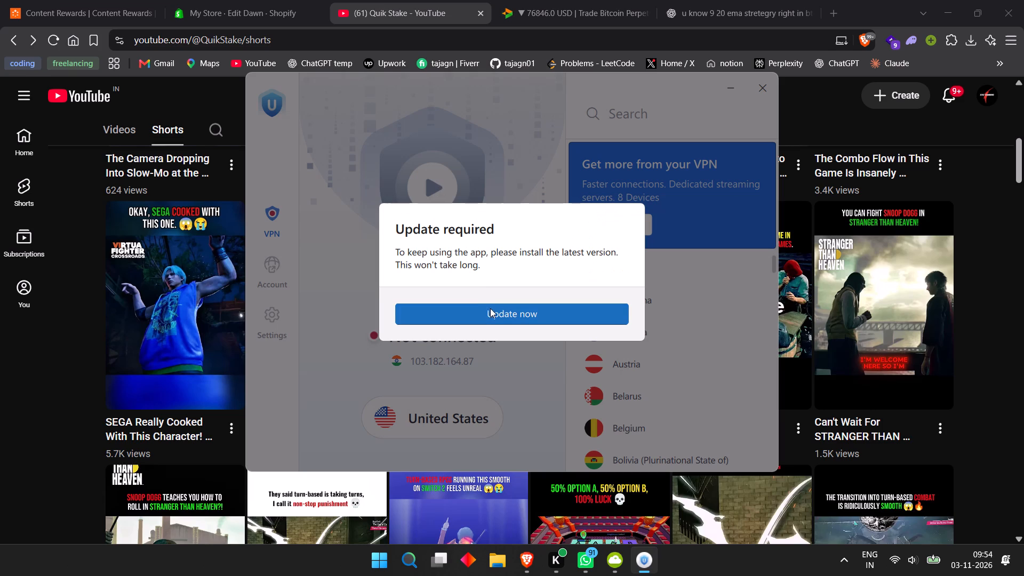
left_click(505, 312)
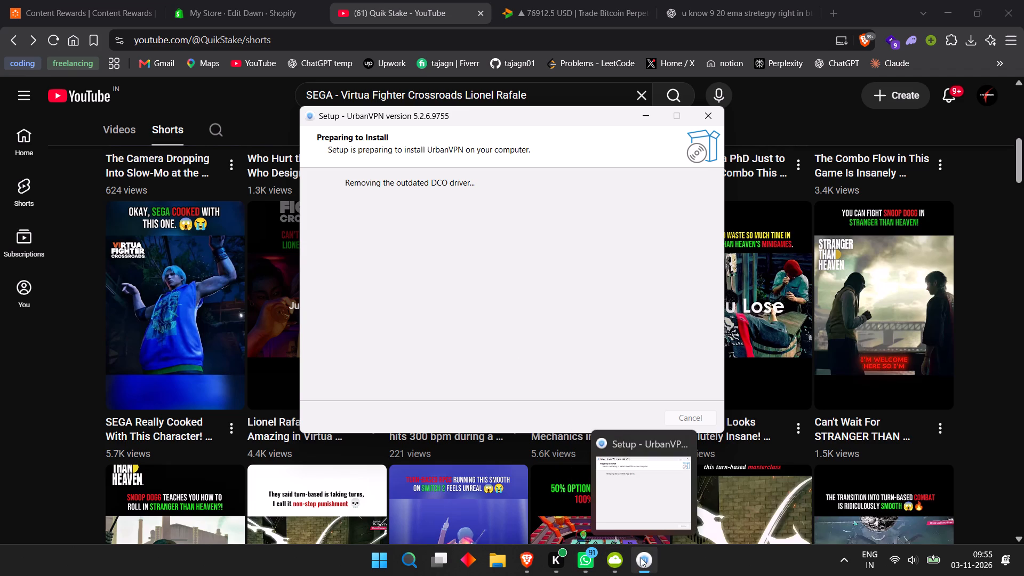
Go back to the browser, look over QuikStake's Shorts list and return to the previously opened Lionel Rafale Short.
left_click(38, 358)
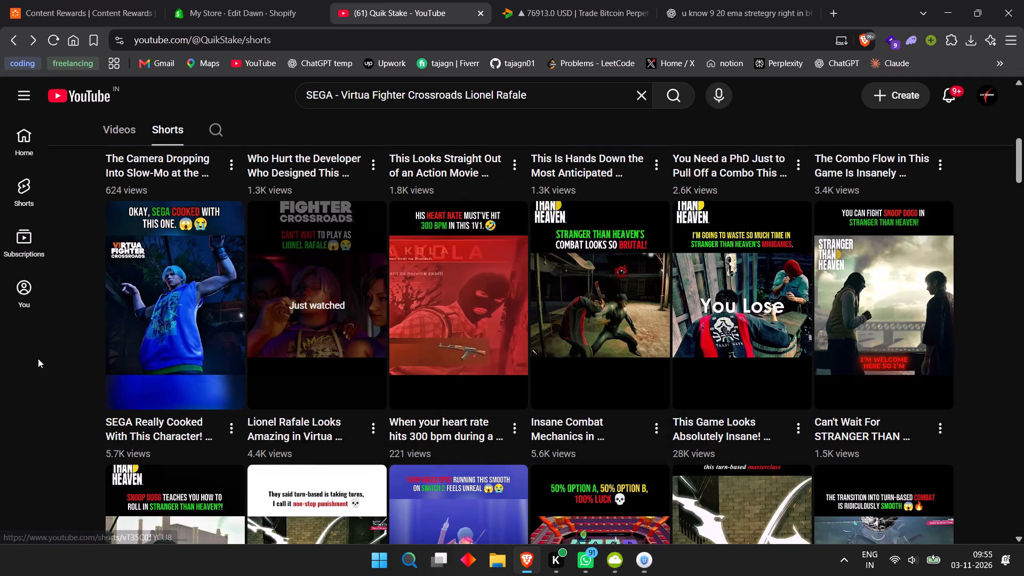
scroll(401, 354, "down", 6)
scroll(658, 320, "up", 6)
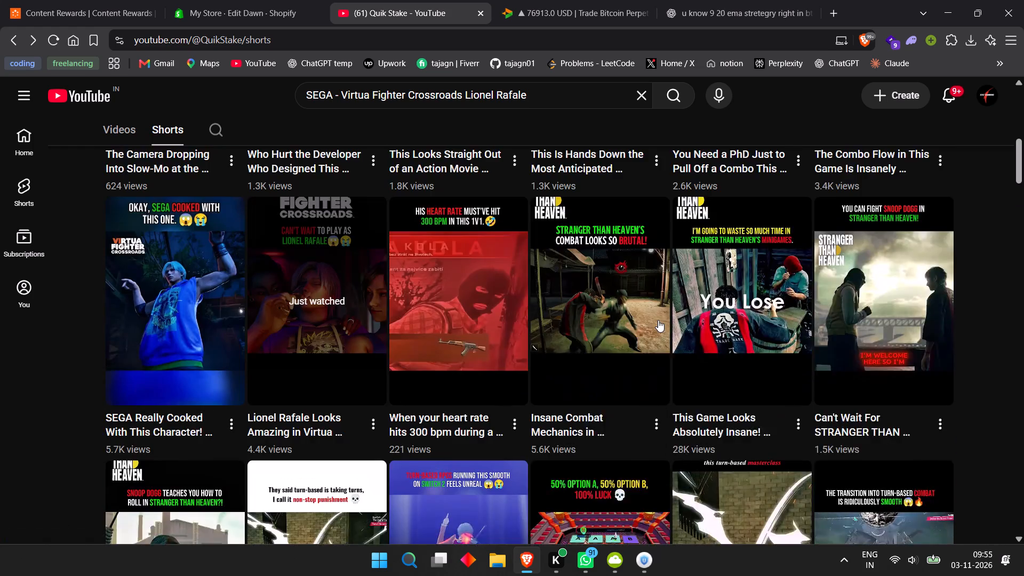
scroll(658, 320, "up", 12)
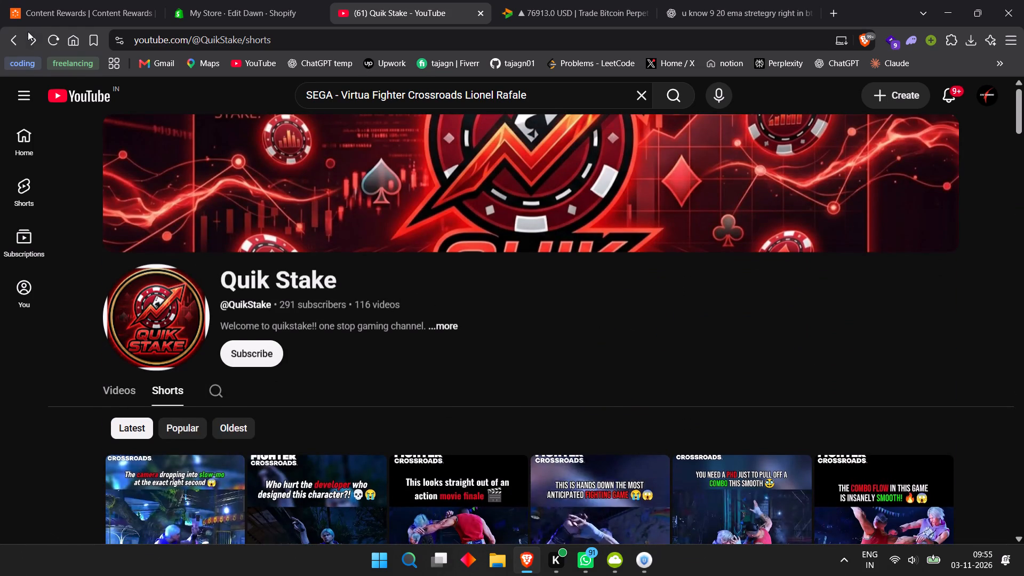
left_click(16, 35)
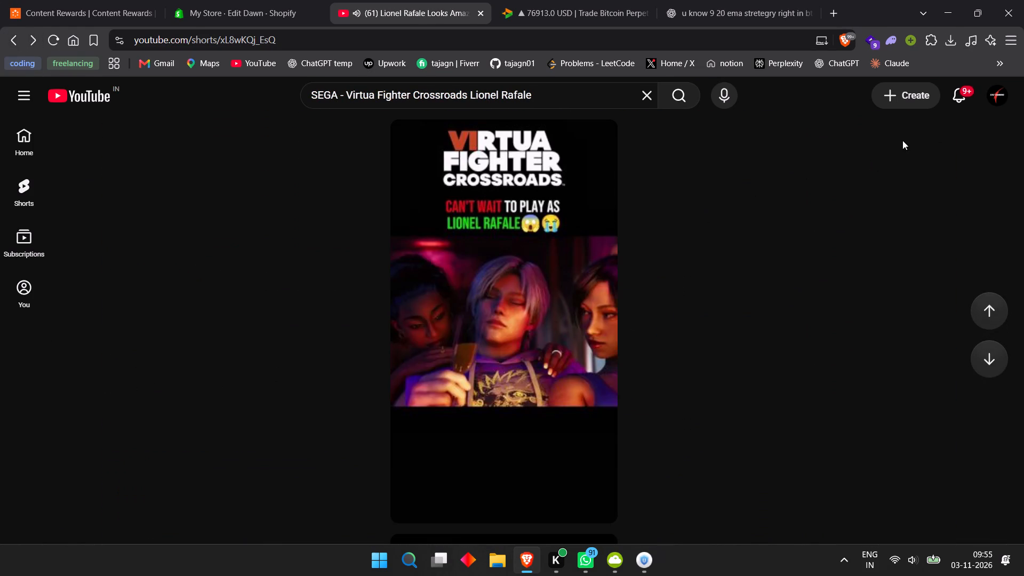
Return to the Virtua Fighter Crossroads Lionel Rafale search results, filter them to Shorts and look over the matching clips.
left_click(13, 33)
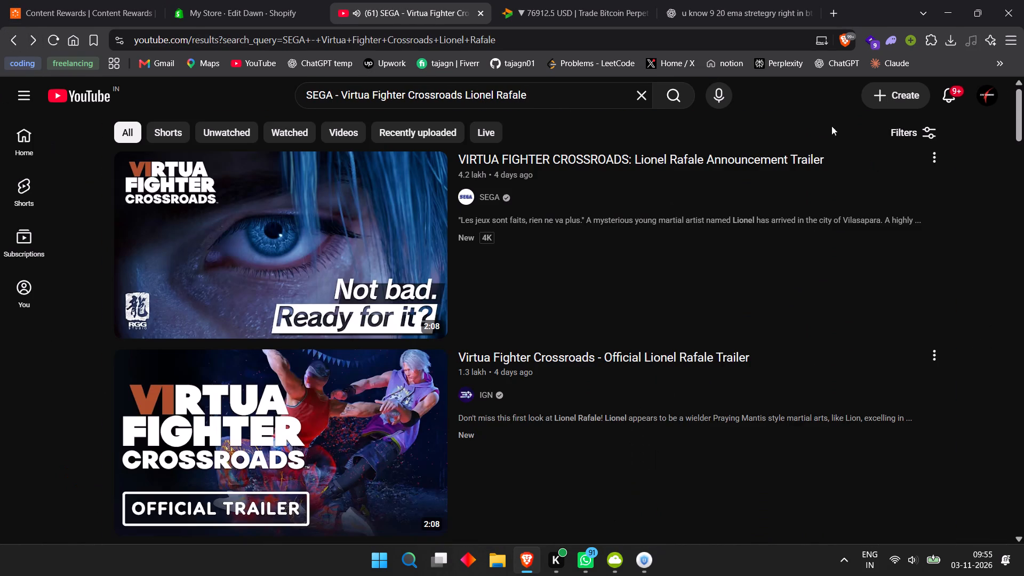
left_click(902, 123)
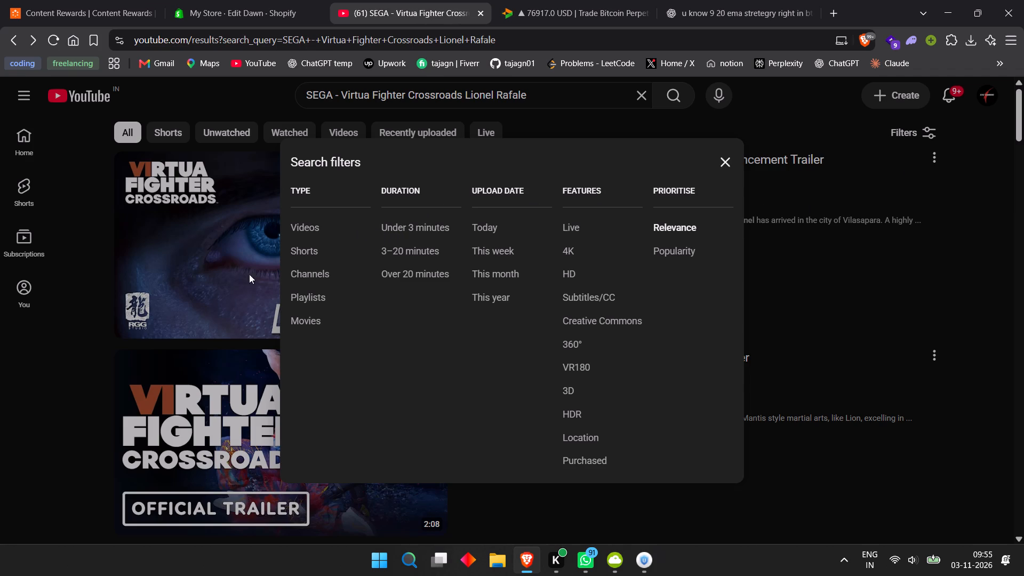
left_click(301, 244)
scroll(494, 200, "down", 1)
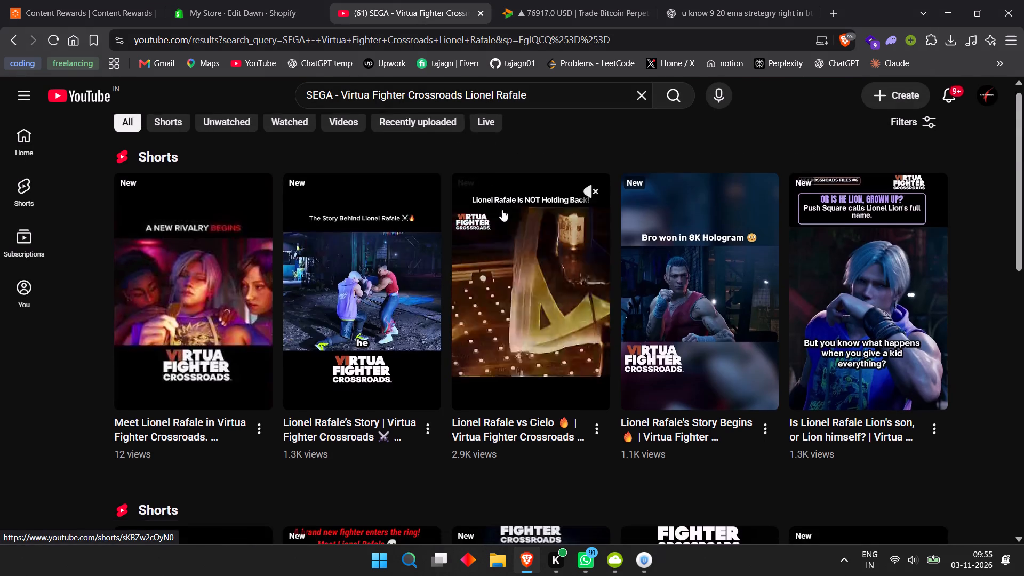
scroll(502, 210, "down", 2)
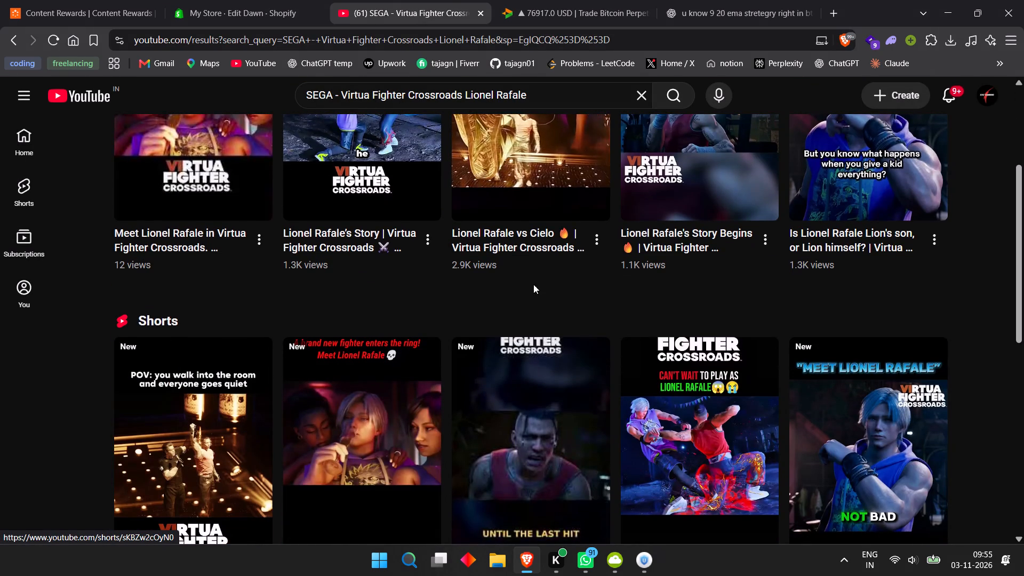
scroll(874, 252, "down", 4)
scroll(238, 395, "down", 1)
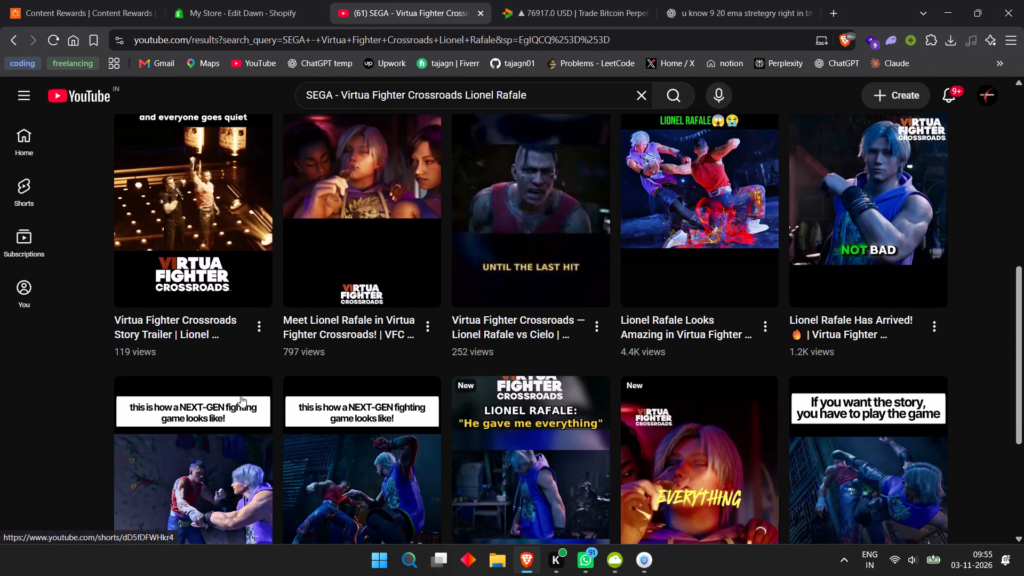
scroll(241, 396, "down", 3)
scroll(659, 312, "up", 5)
scroll(730, 249, "up", 7)
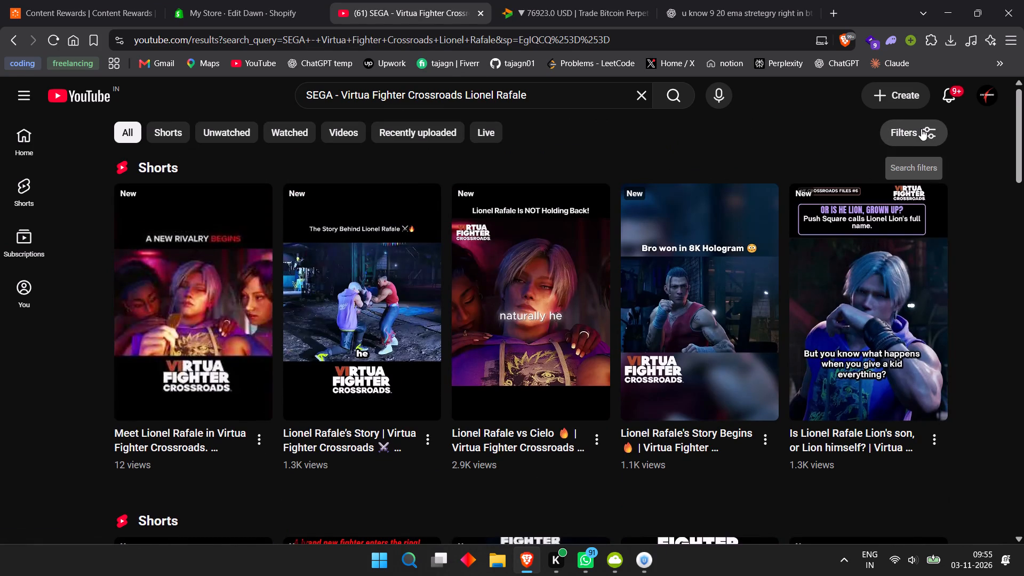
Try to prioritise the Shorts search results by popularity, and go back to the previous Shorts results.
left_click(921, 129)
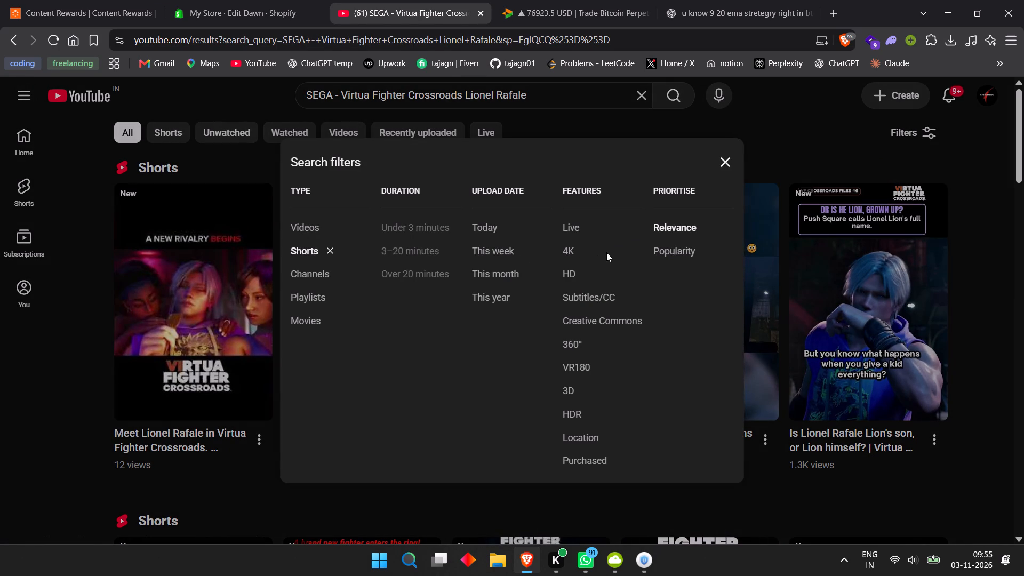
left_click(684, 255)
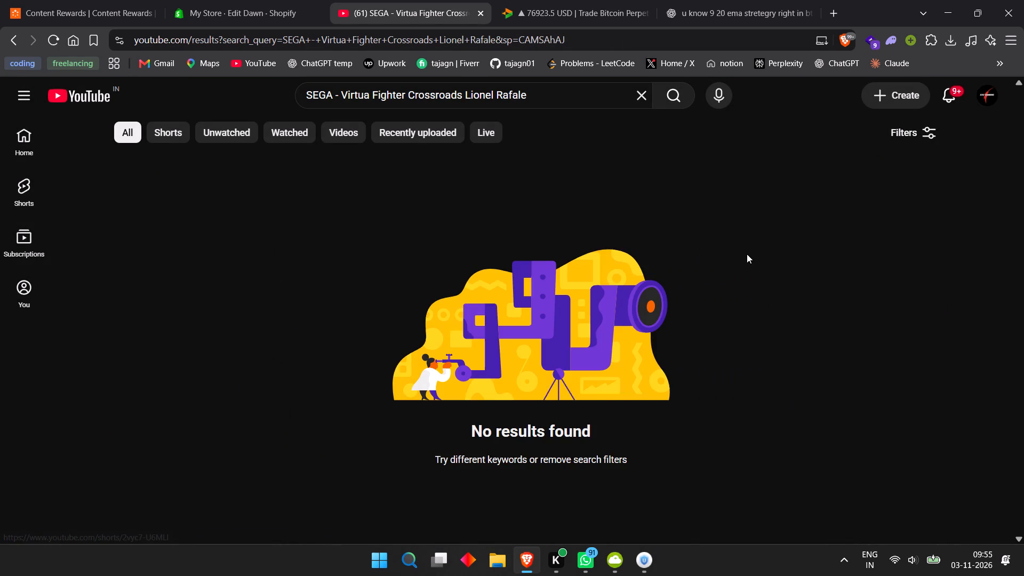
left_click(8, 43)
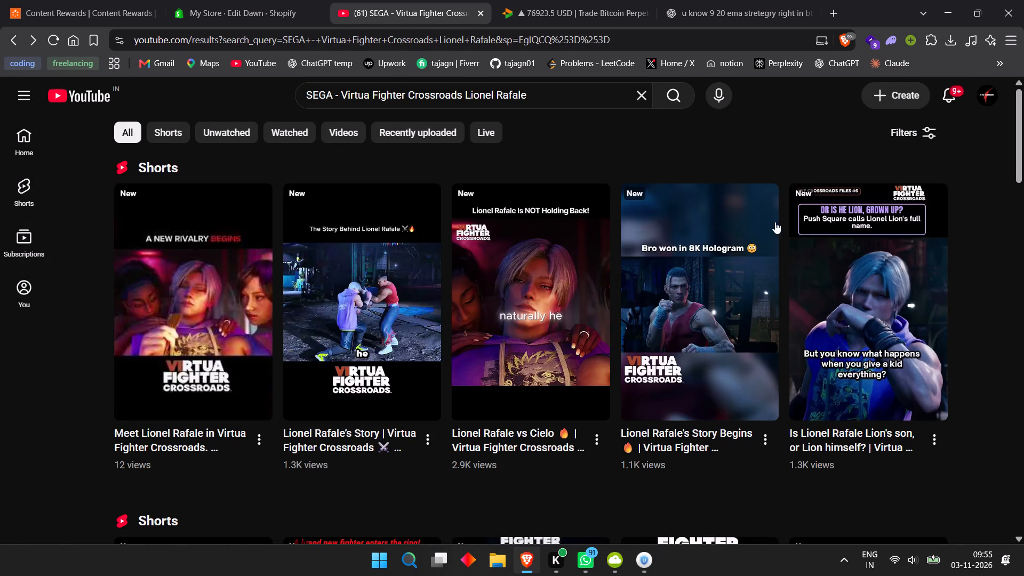
scroll(804, 211, "down", 9)
scroll(814, 304, "down", 1)
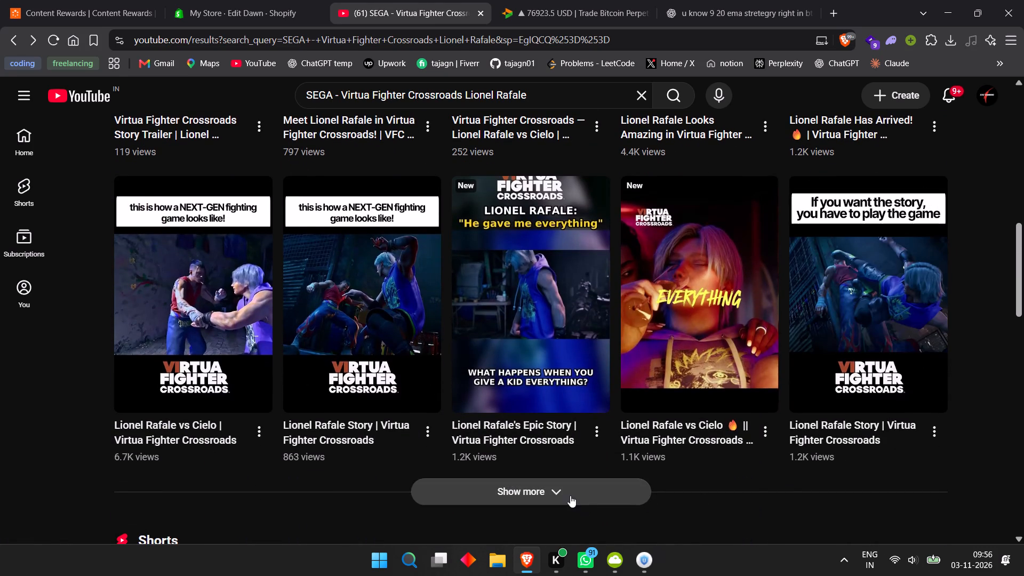
left_click(570, 495)
scroll(570, 492, "down", 3)
scroll(73, 231, "up", 3)
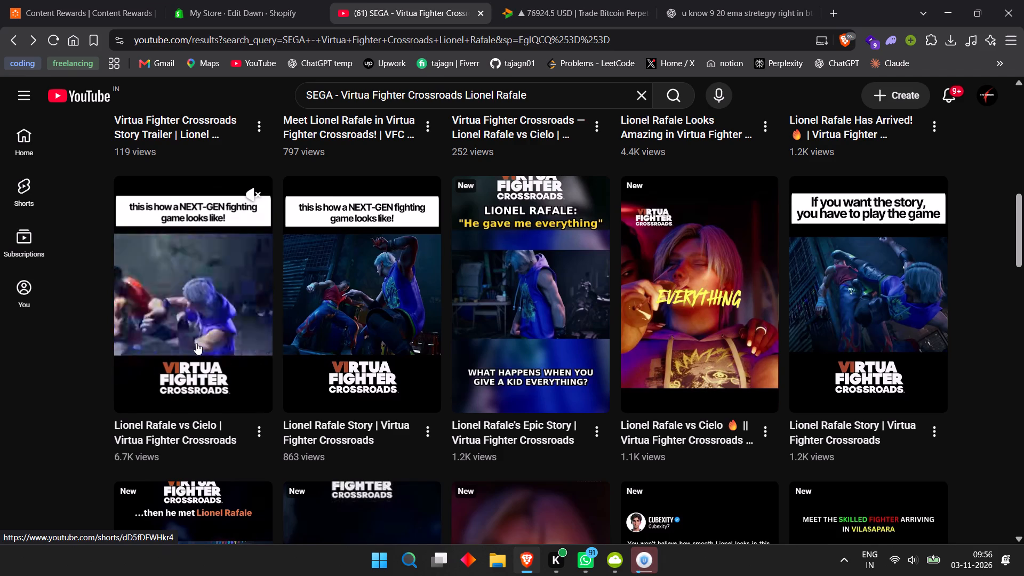
scroll(196, 343, "down", 5)
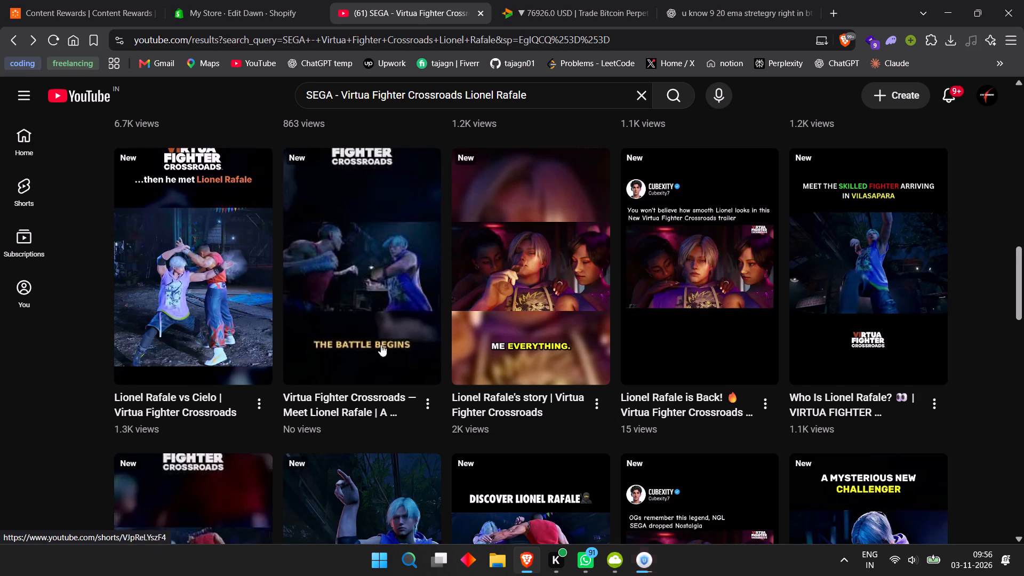
scroll(236, 349, "down", 4)
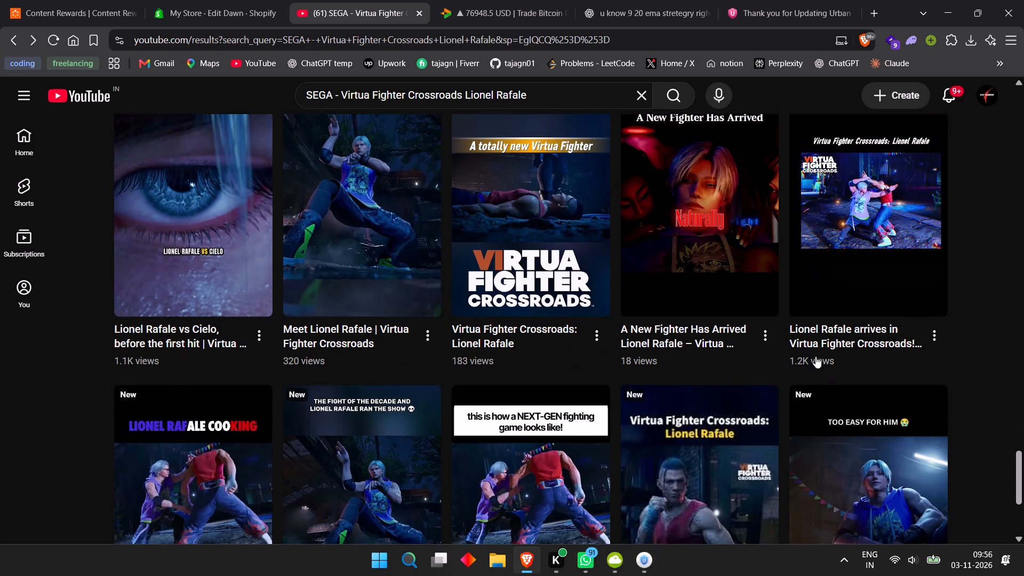
scroll(162, 361, "down", 4)
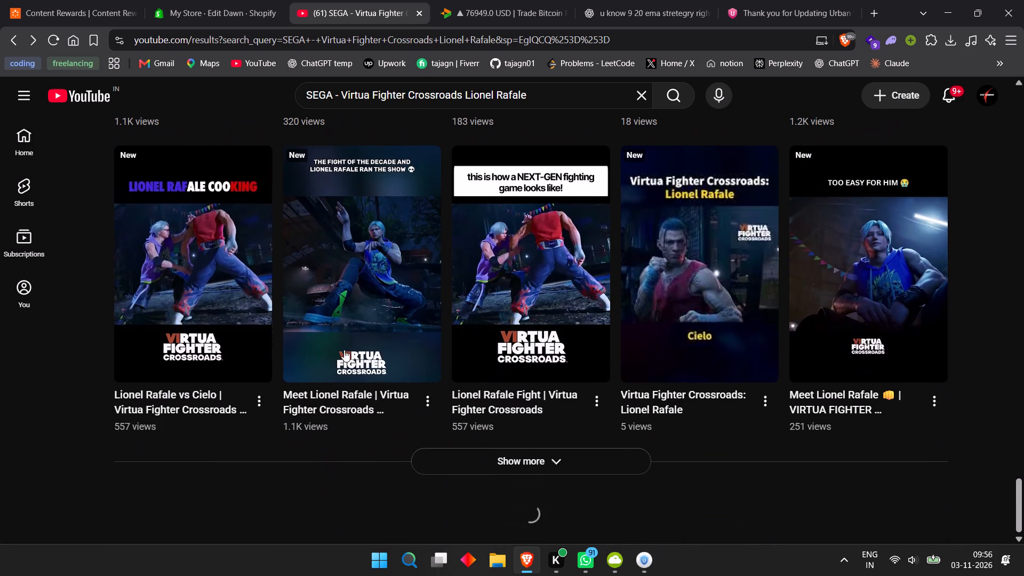
scroll(573, 374, "down", 1)
scroll(895, 371, "down", 3)
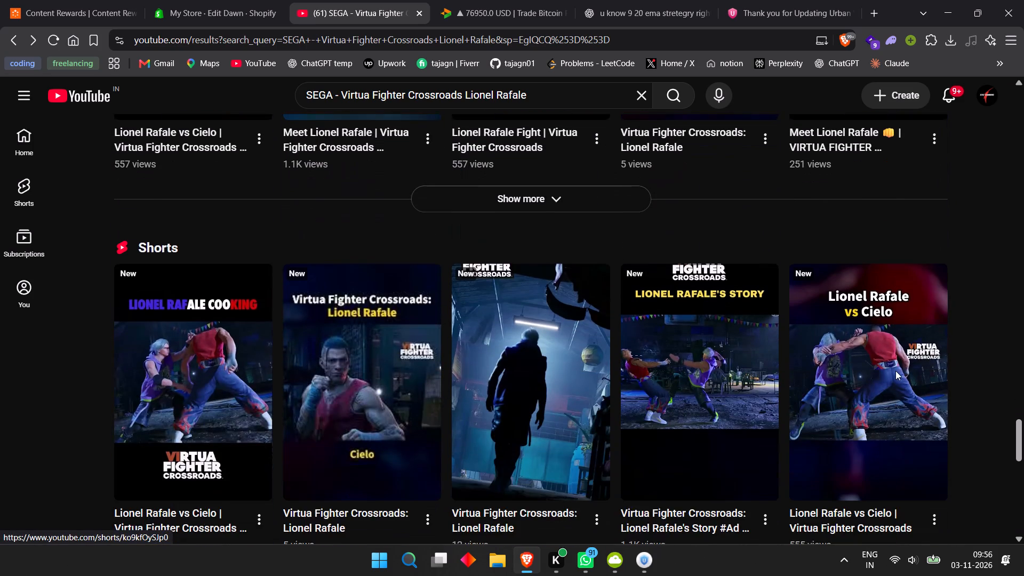
scroll(887, 387, "down", 6)
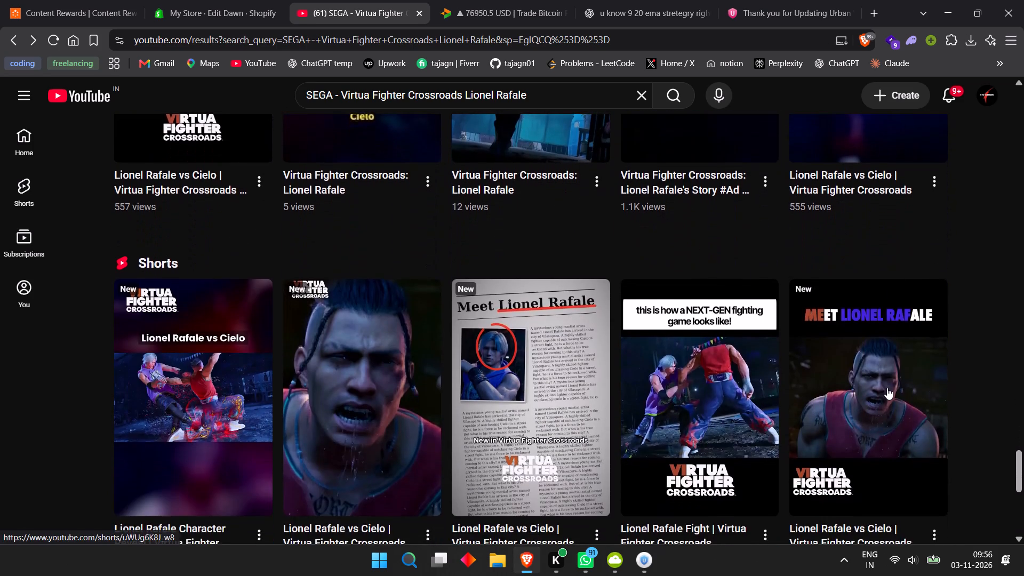
scroll(887, 388, "down", 6)
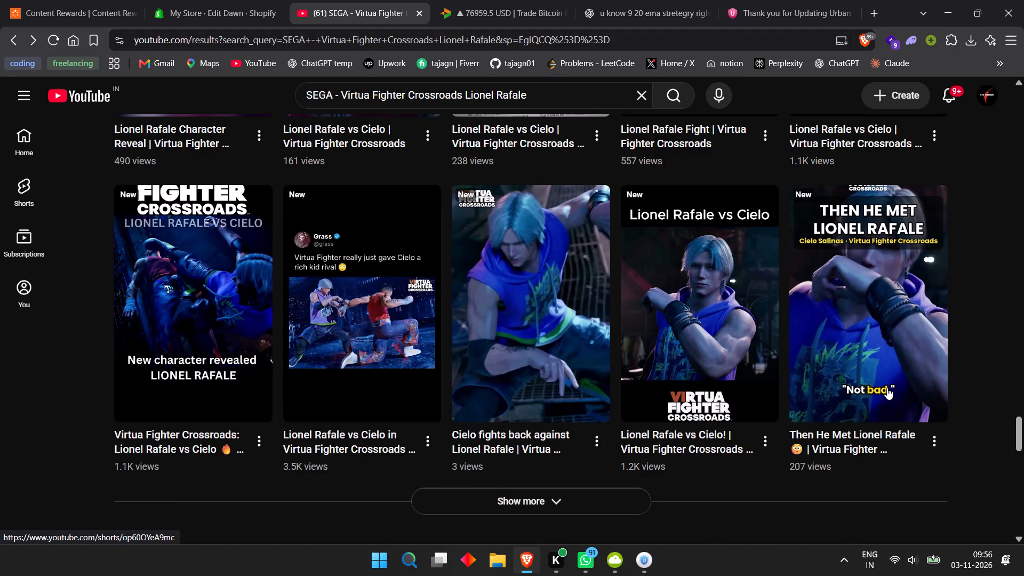
scroll(887, 388, "down", 1)
scroll(817, 387, "down", 6)
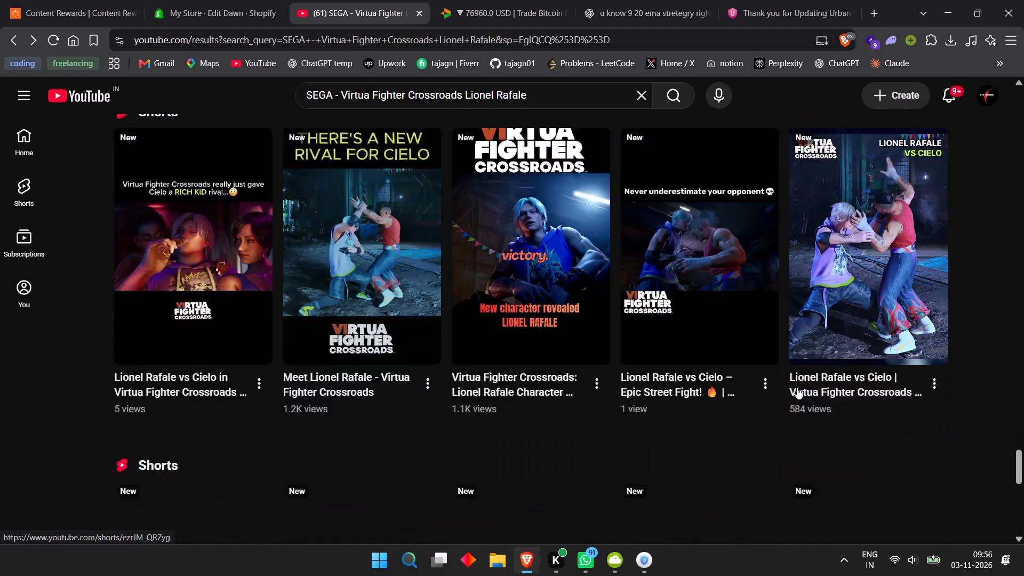
scroll(0, 388, "down", 5)
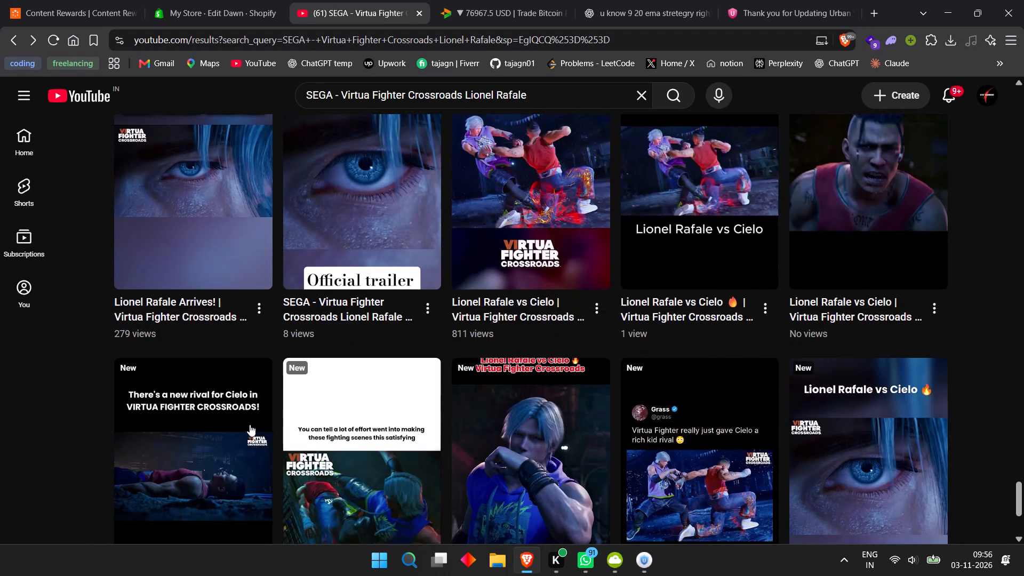
scroll(824, 387, "down", 3)
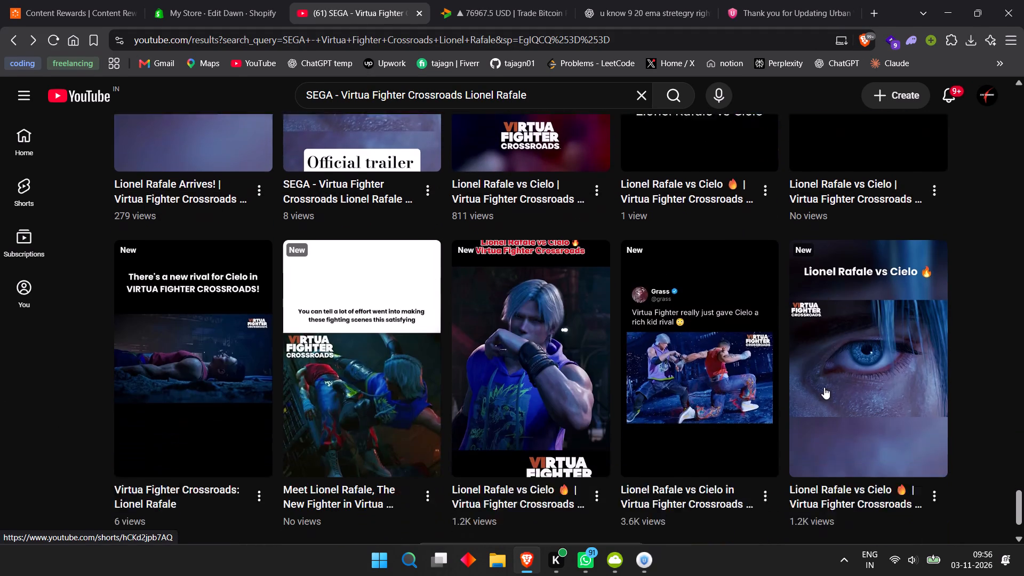
scroll(824, 387, "down", 1)
scroll(777, 430, "down", 2)
scroll(568, 388, "down", 4)
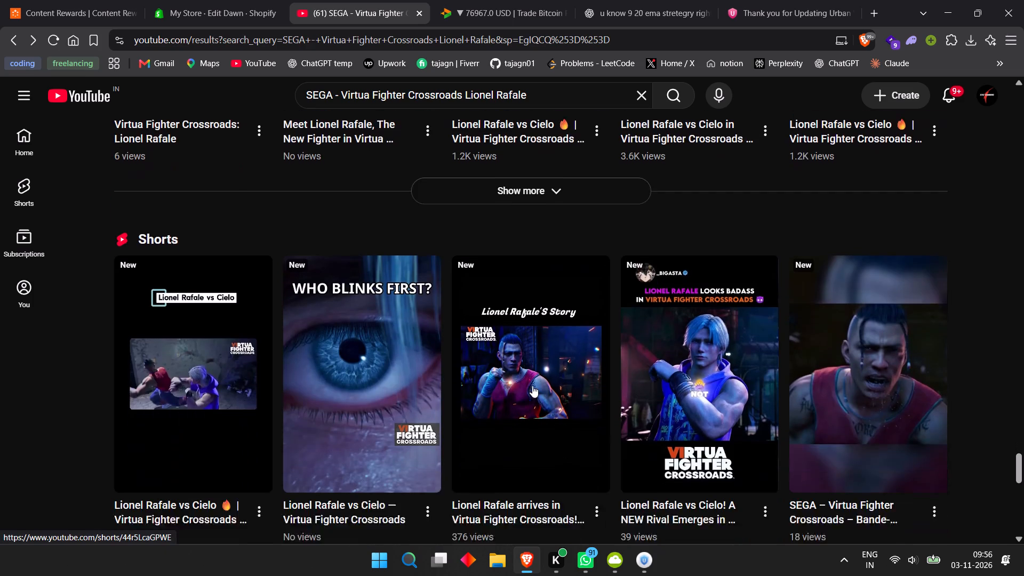
scroll(100, 394, "down", 4)
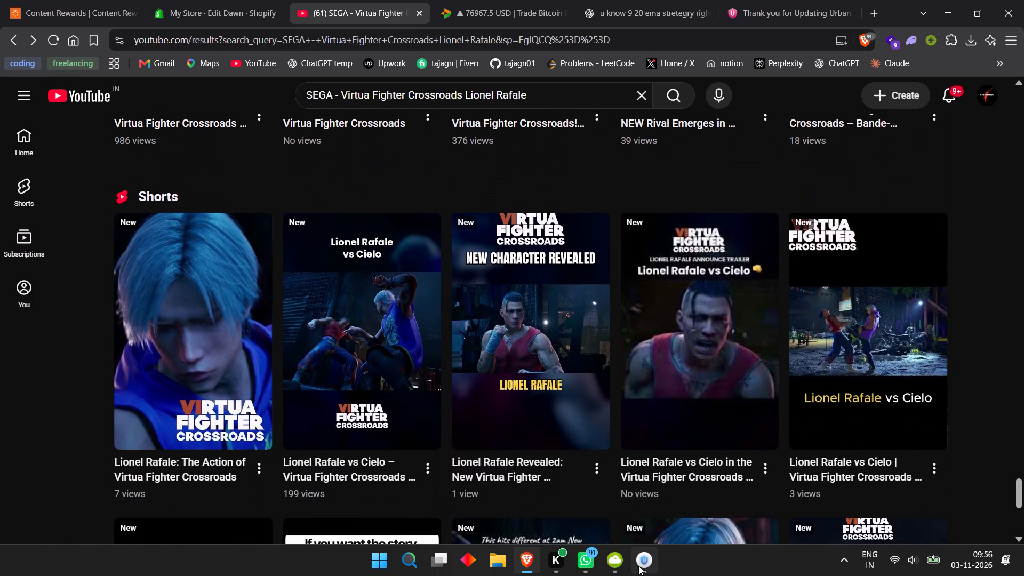
Bring UrbanVPN back up and start a connection to the United States.
left_click(638, 566)
left_click(337, 354)
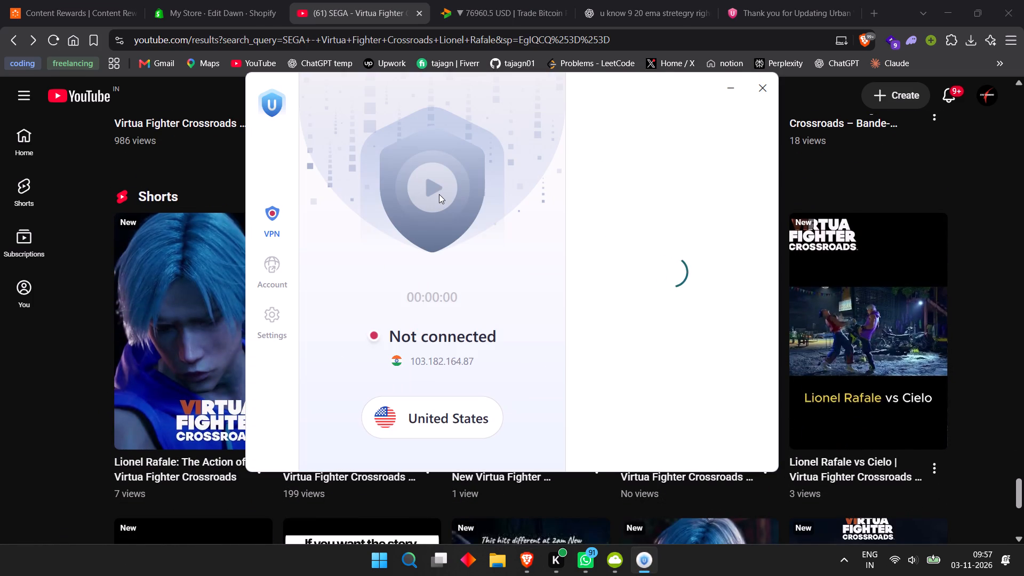
left_click(439, 194)
left_click(439, 194)
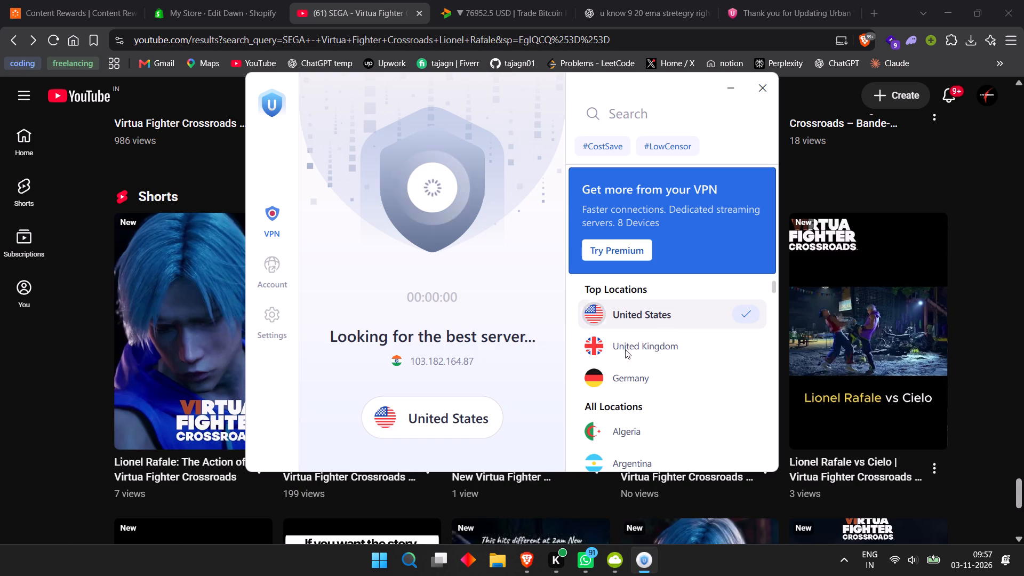
Return to the YouTube results and examine the Lionel Rafale Shorts further down for caption styles and view counts.
left_click(37, 434)
scroll(364, 397, "down", 4)
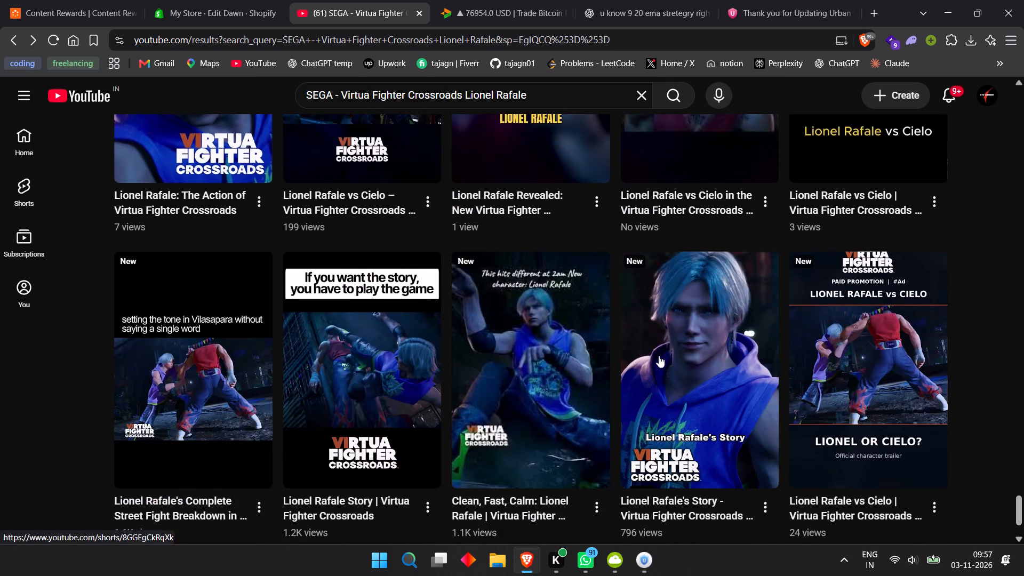
scroll(819, 379, "down", 4)
left_click(575, 467)
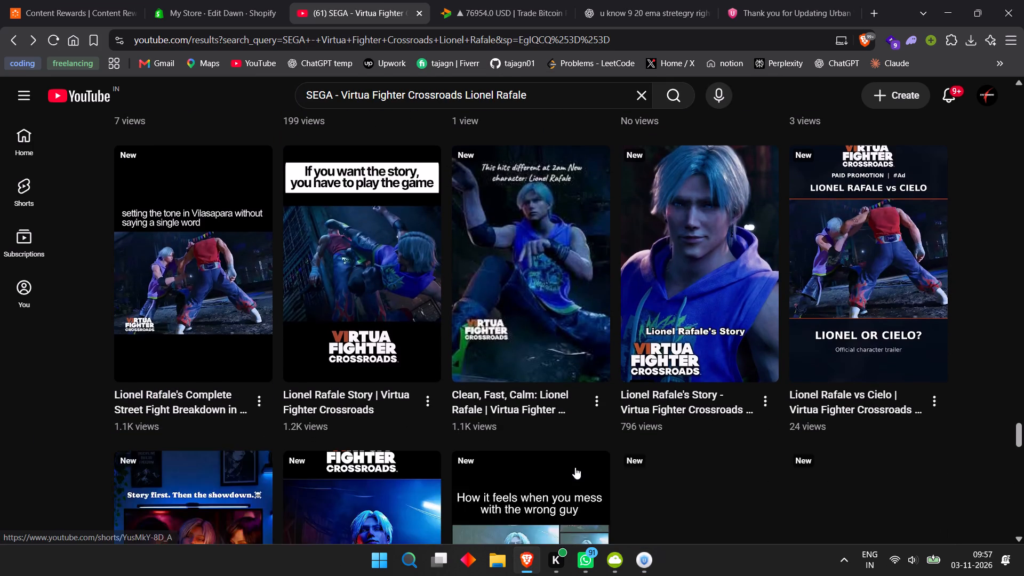
scroll(575, 467, "down", 5)
scroll(211, 419, "down", 5)
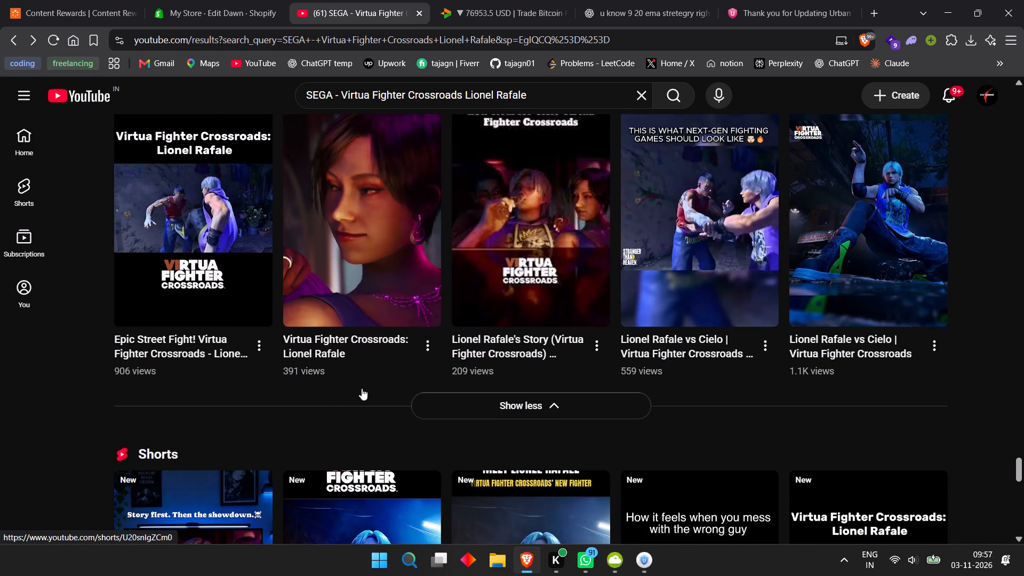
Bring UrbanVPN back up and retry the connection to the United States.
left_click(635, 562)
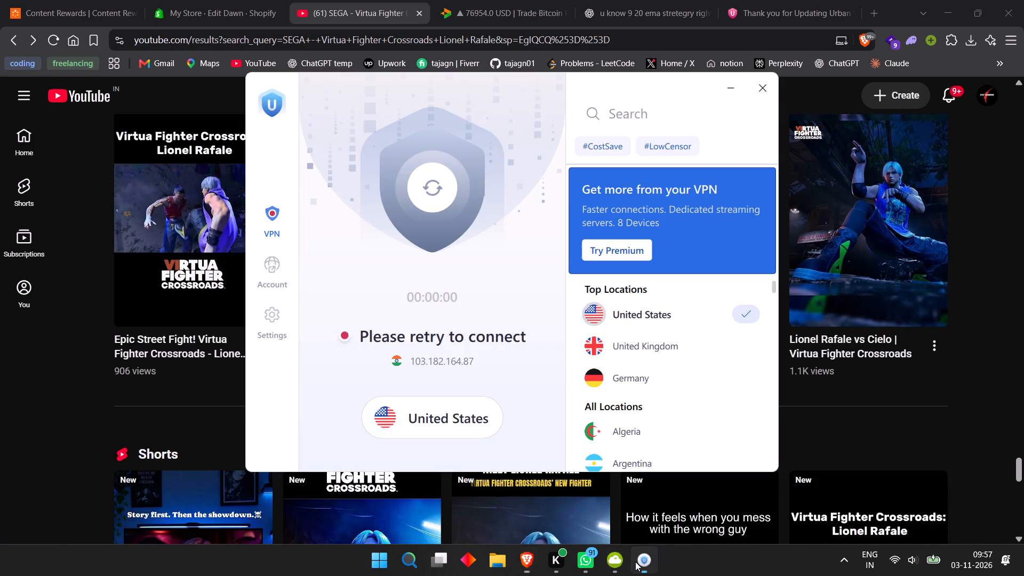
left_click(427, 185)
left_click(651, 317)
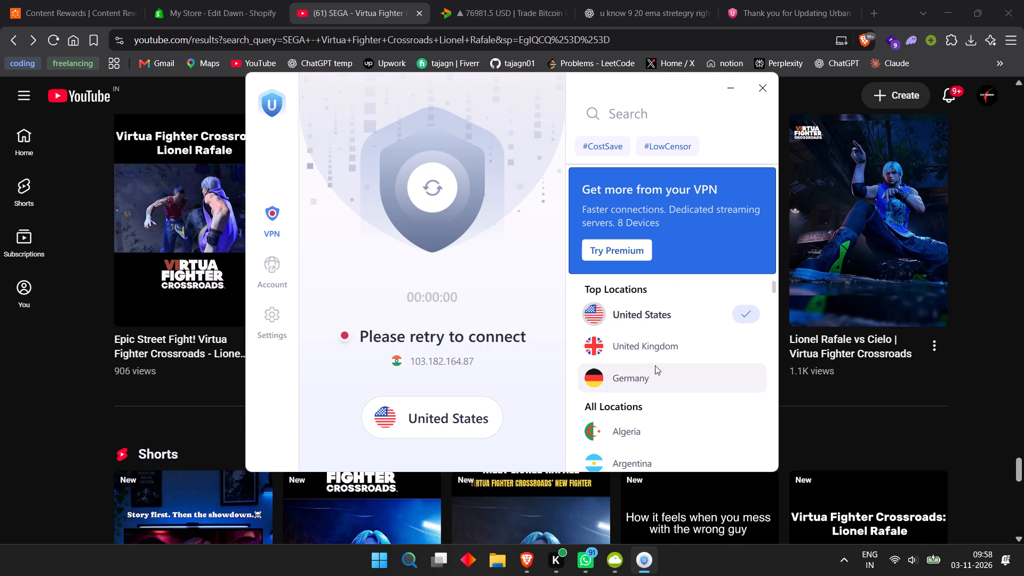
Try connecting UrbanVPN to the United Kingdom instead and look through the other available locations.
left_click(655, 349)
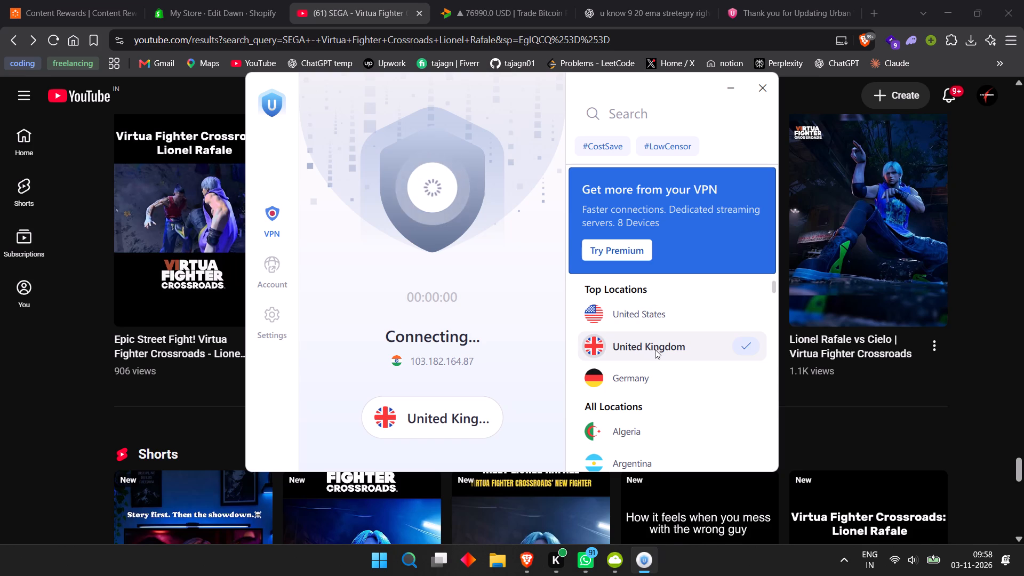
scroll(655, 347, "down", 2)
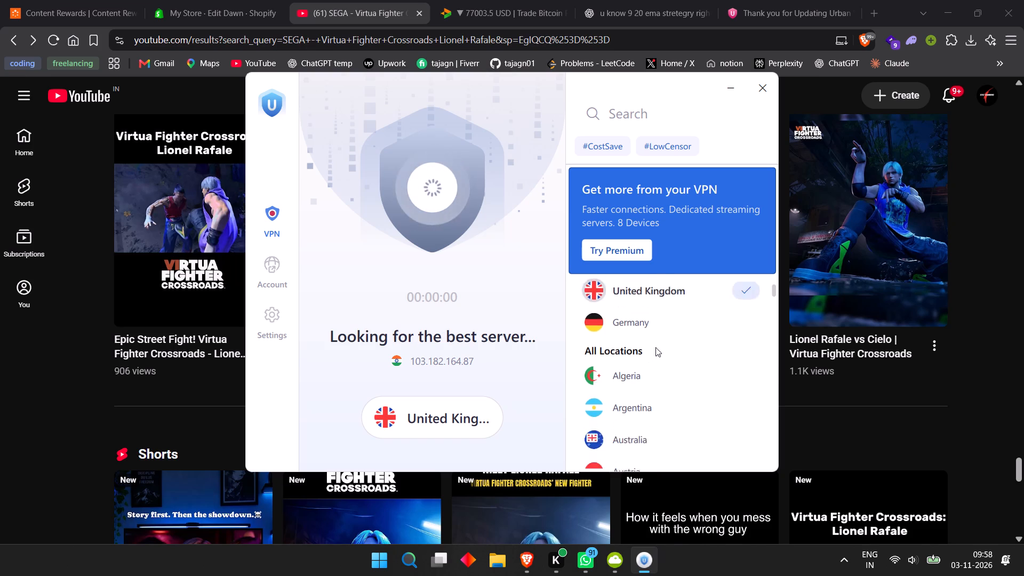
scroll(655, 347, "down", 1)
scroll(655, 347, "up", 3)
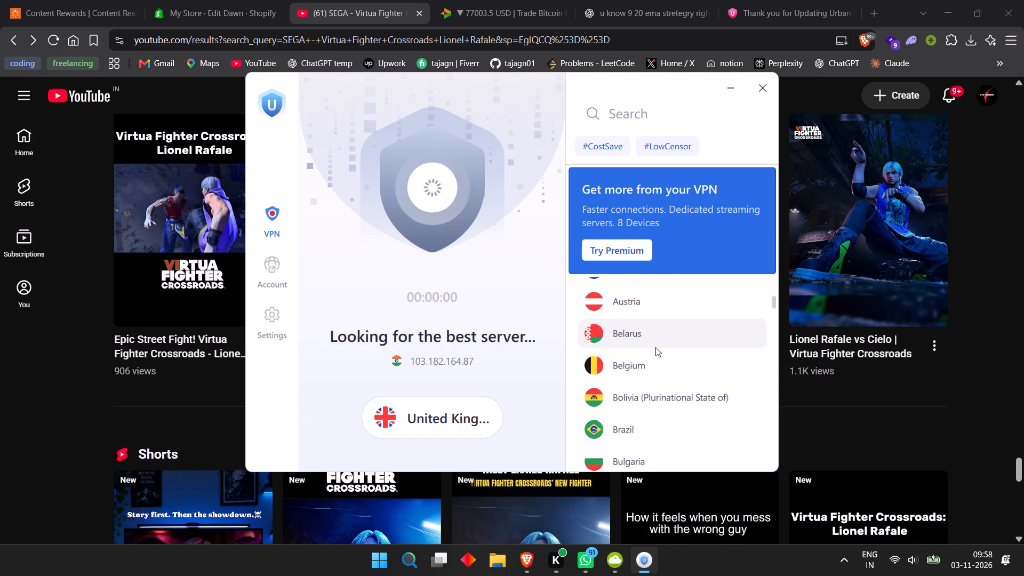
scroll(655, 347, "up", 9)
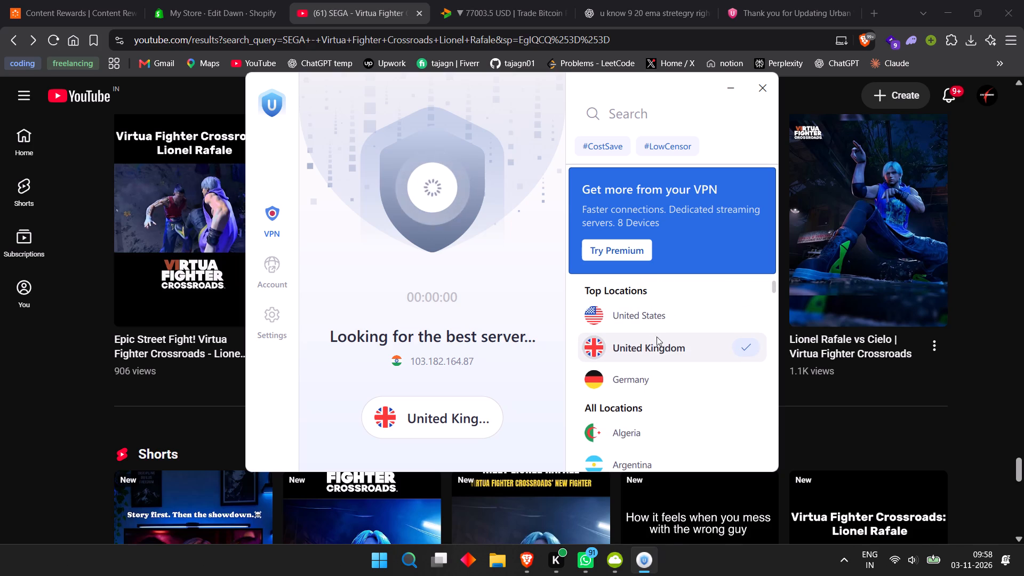
Minimise UrbanVPN and close the browser page thanking for the UrbanVPN update.
left_click(734, 89)
left_click(803, 1)
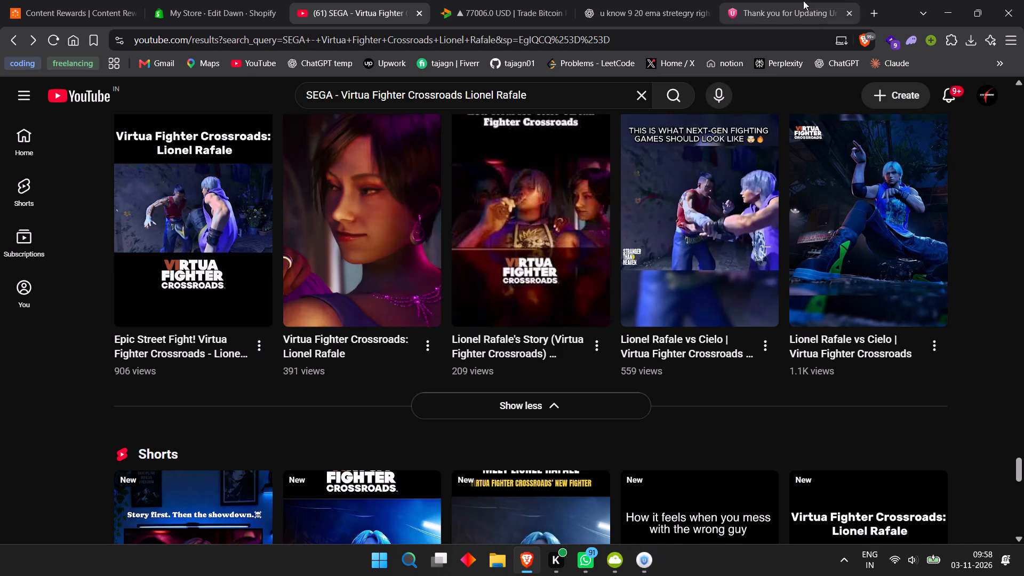
left_click(851, 14)
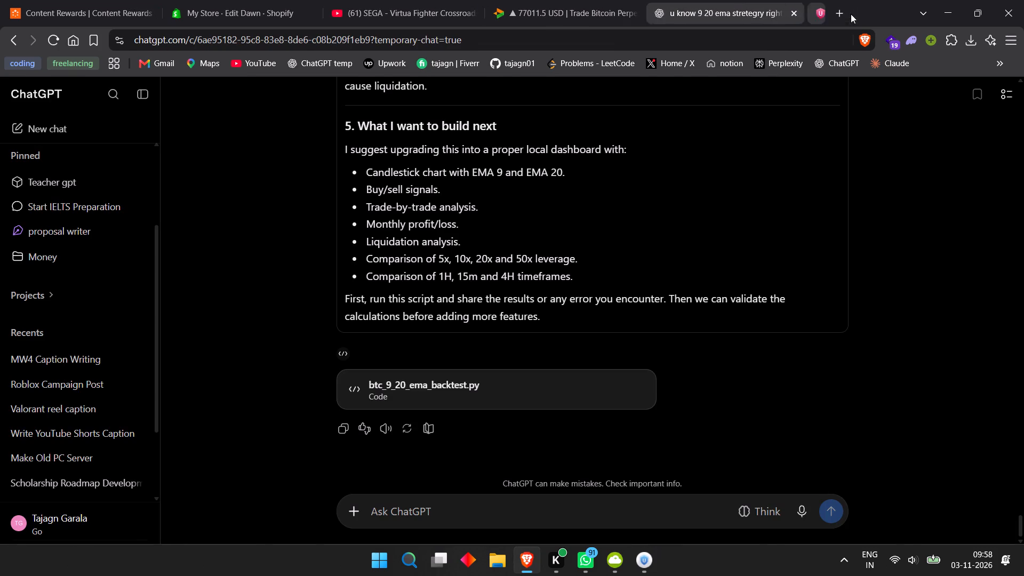
Bring UrbanVPN back up and start a connection to Germany from the top locations.
left_click(653, 564)
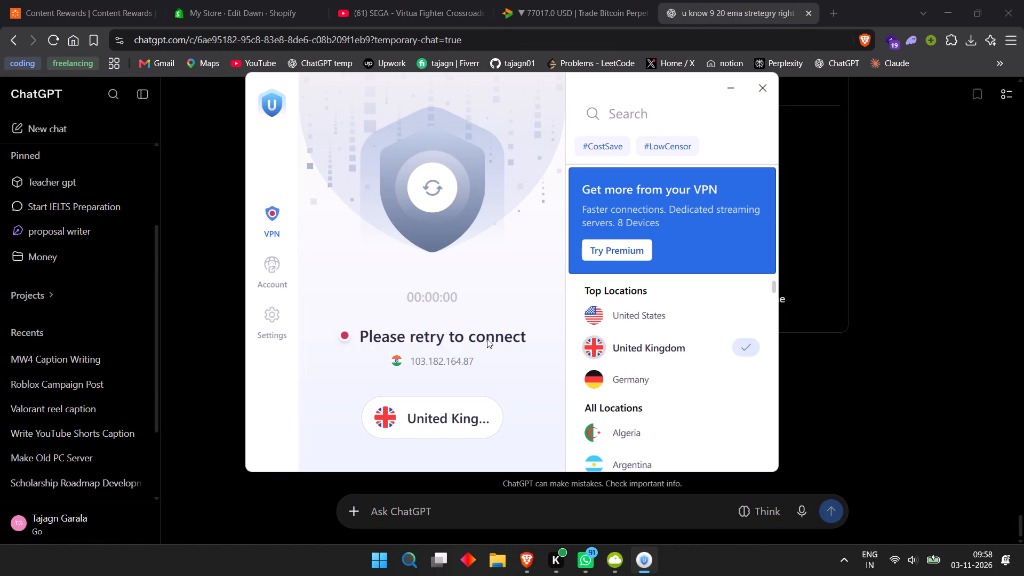
scroll(487, 339, "down", 4)
left_click(446, 430)
scroll(650, 362, "down", 5)
scroll(650, 361, "up", 5)
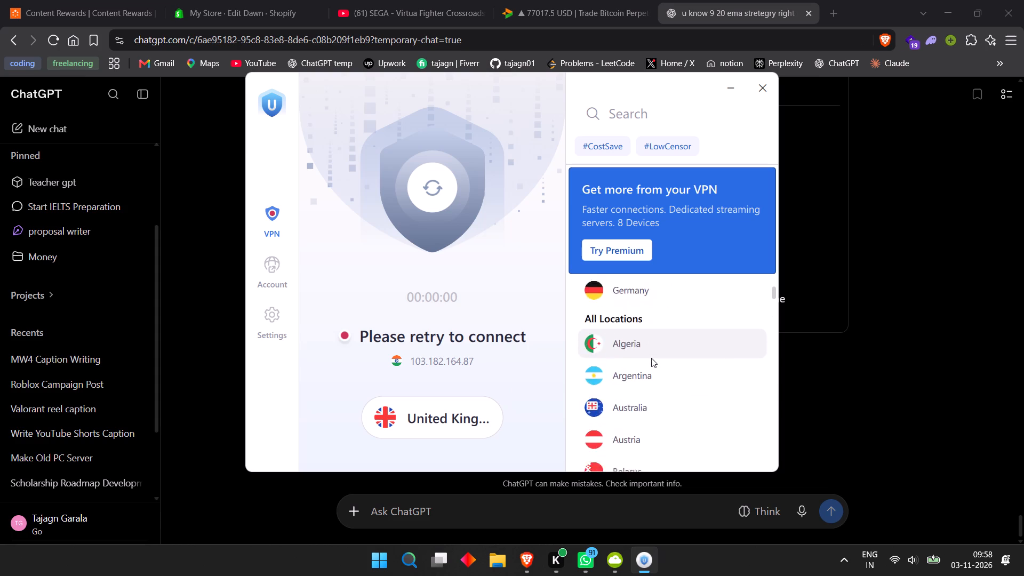
left_click(652, 354)
scroll(652, 354, "up", 3)
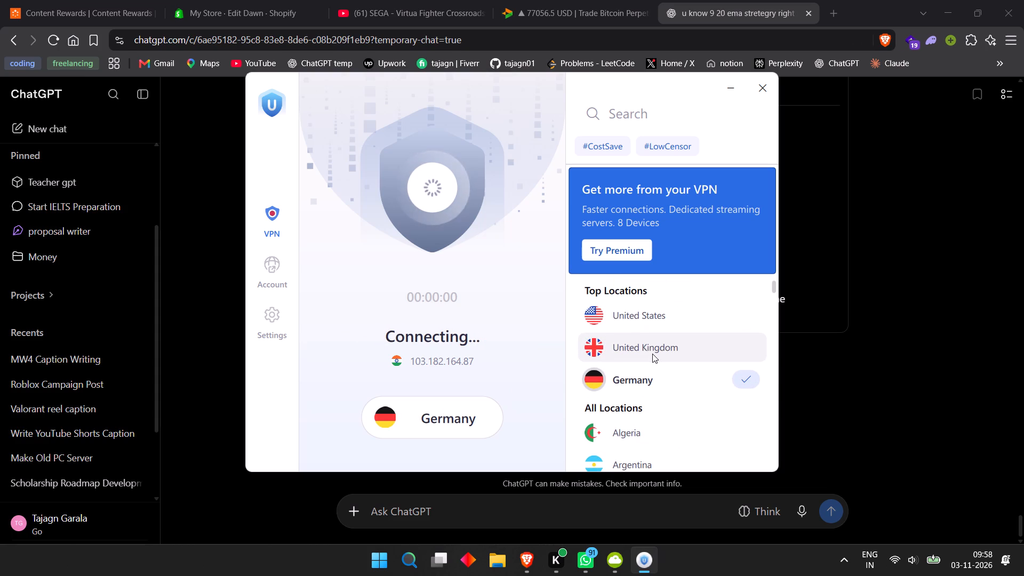
Close UrbanVPN, relaunch it through the app launcher search and start the Germany connection again.
left_click(766, 95)
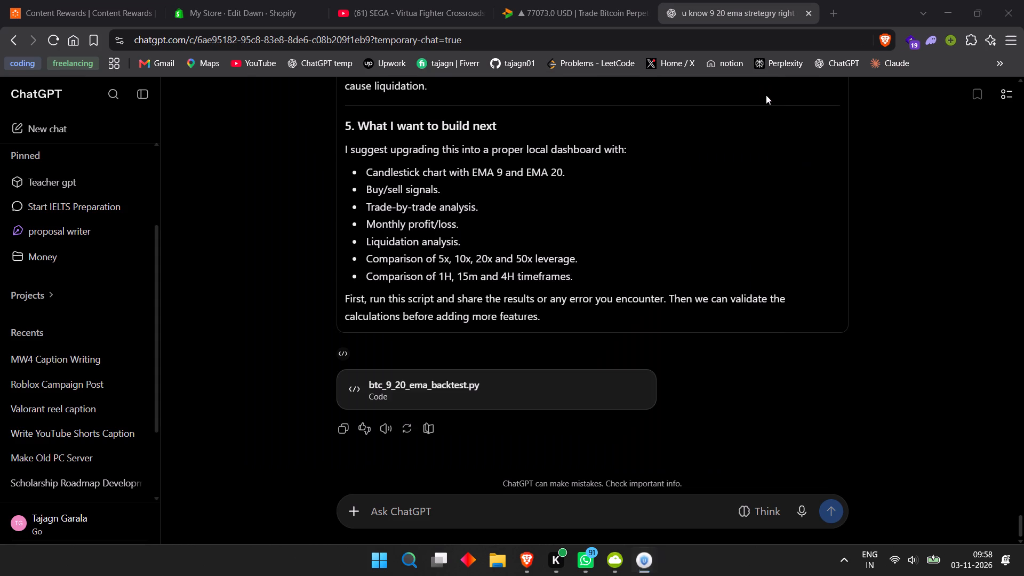
key("alt+space")
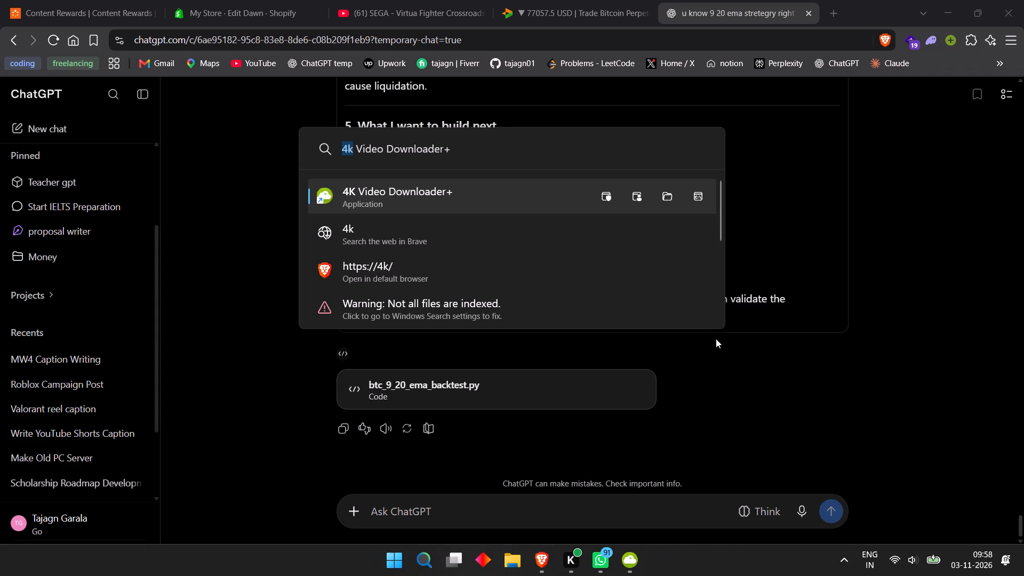
key("u")
left_click(429, 234)
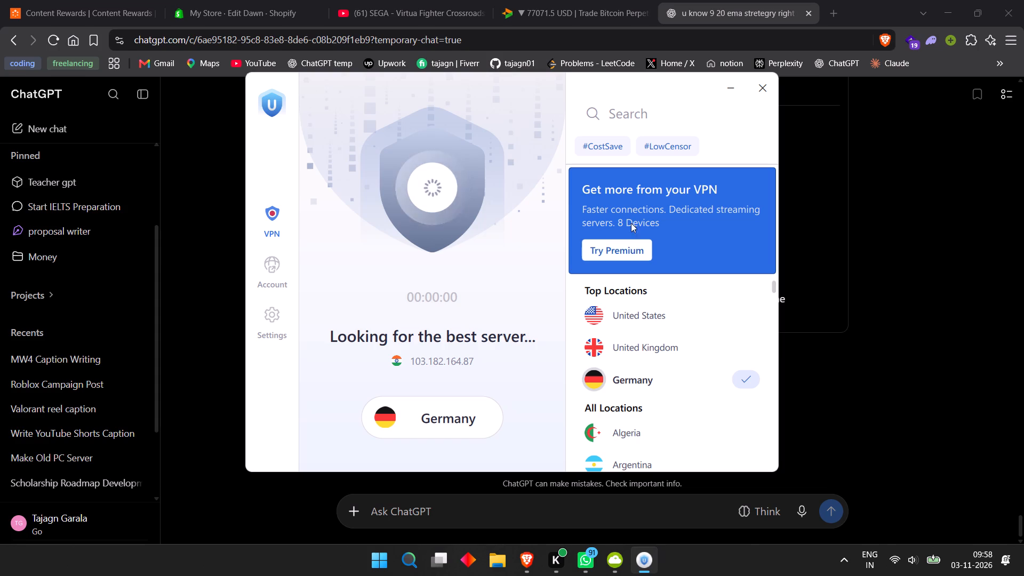
left_click_drag(589, 205, 591, 229)
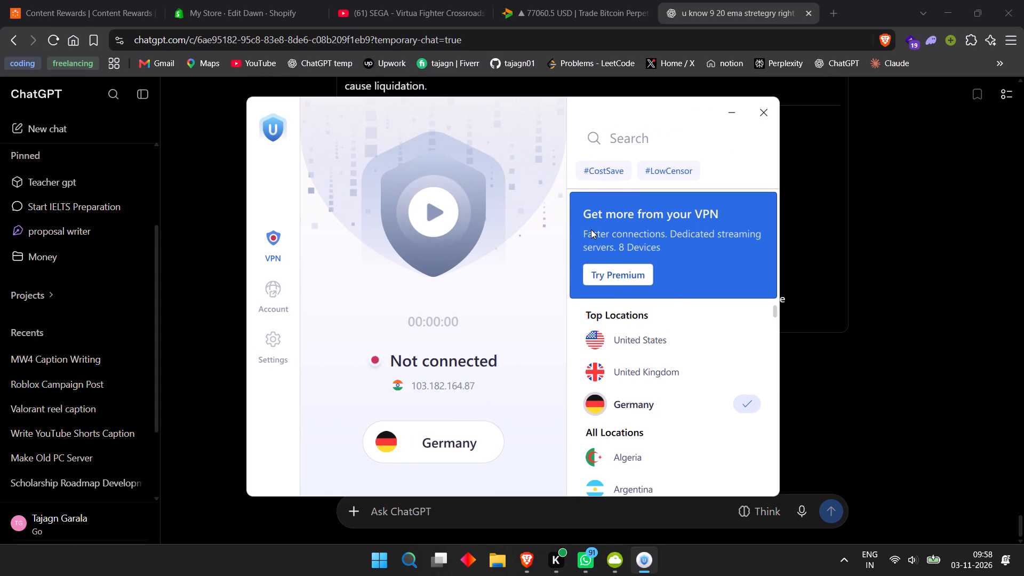
left_click_drag(591, 229, 590, 229)
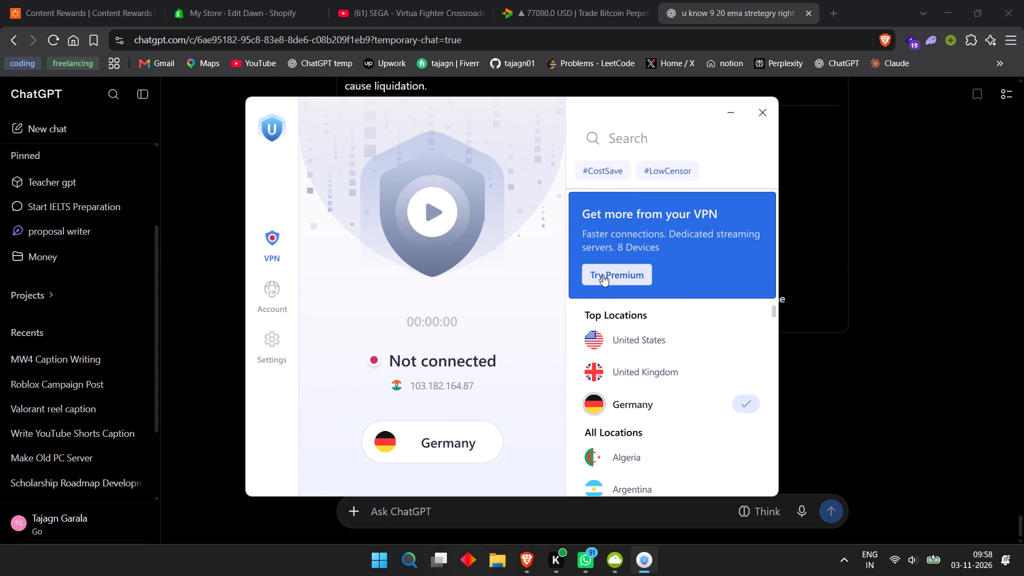
left_click(444, 217)
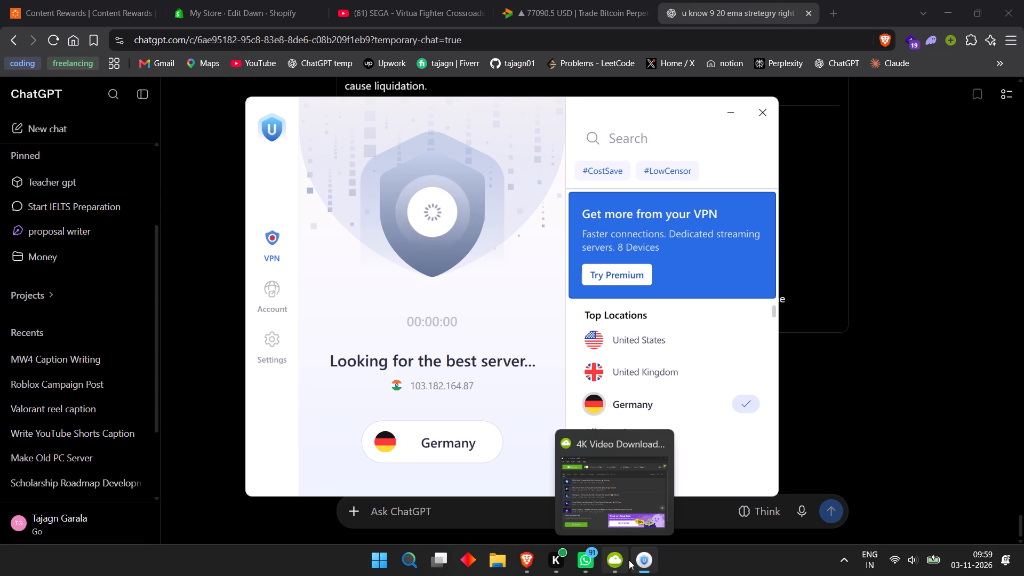
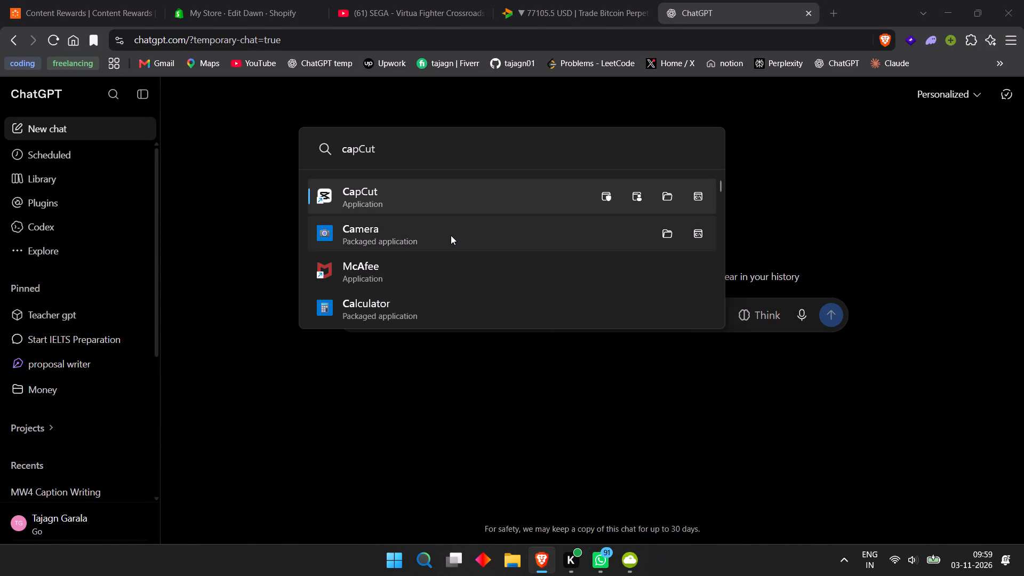
left_click(455, 207)
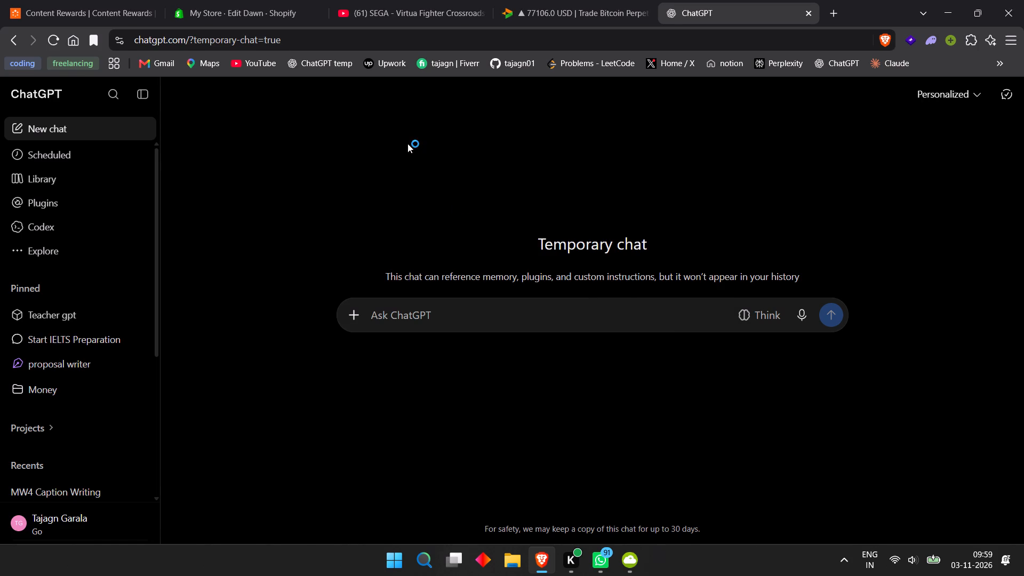
Open the 4K Video Downloader+ download folder and select the downloaded Virtua Fighter Shorts.
left_click(621, 566)
left_click(766, 207)
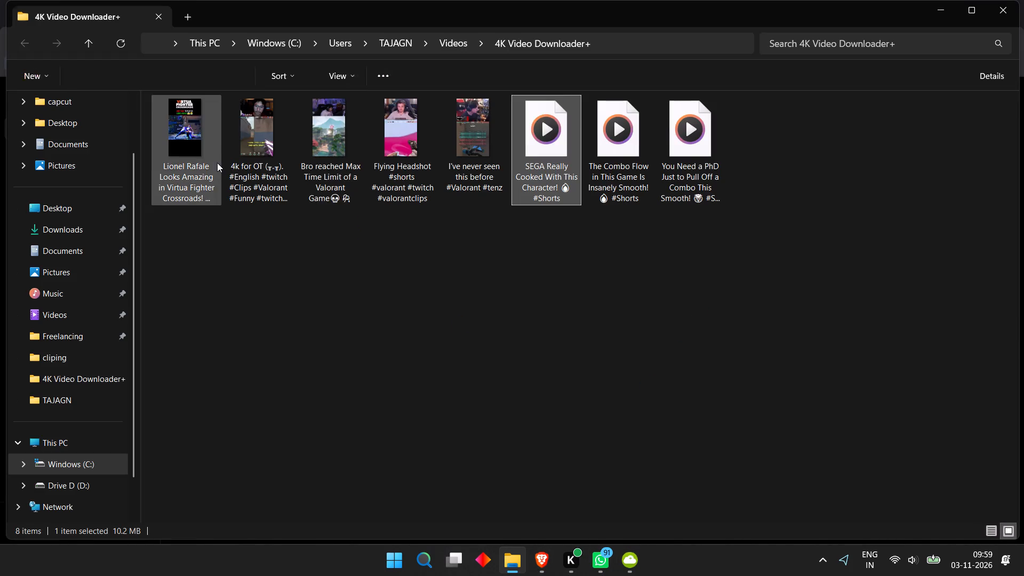
left_click(547, 173)
left_click(674, 149, "shift")
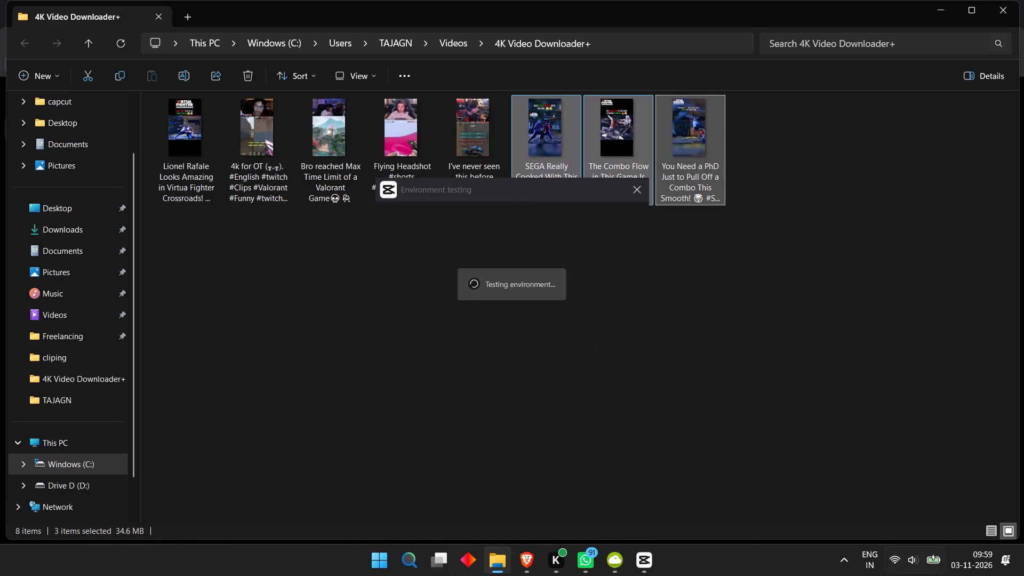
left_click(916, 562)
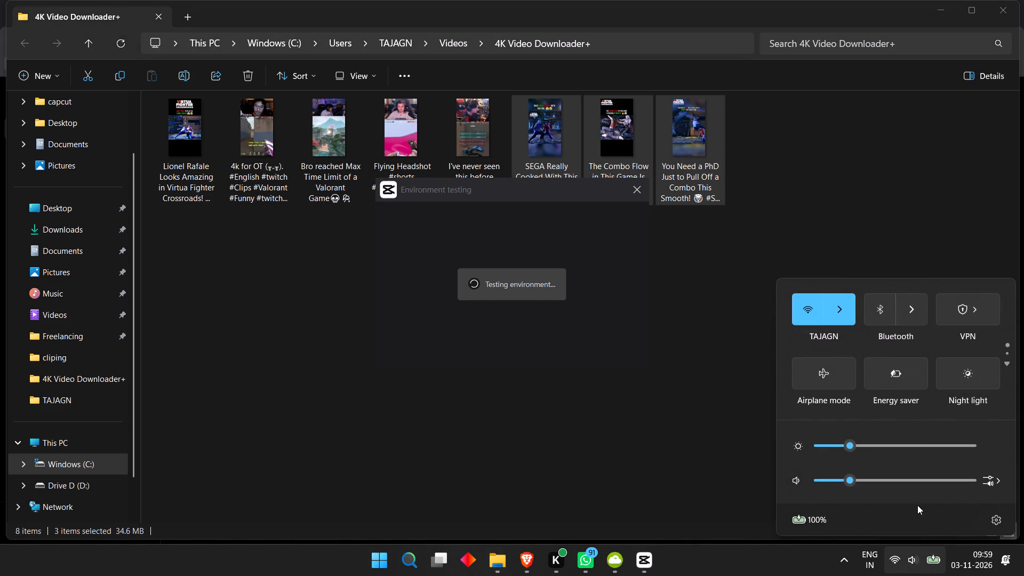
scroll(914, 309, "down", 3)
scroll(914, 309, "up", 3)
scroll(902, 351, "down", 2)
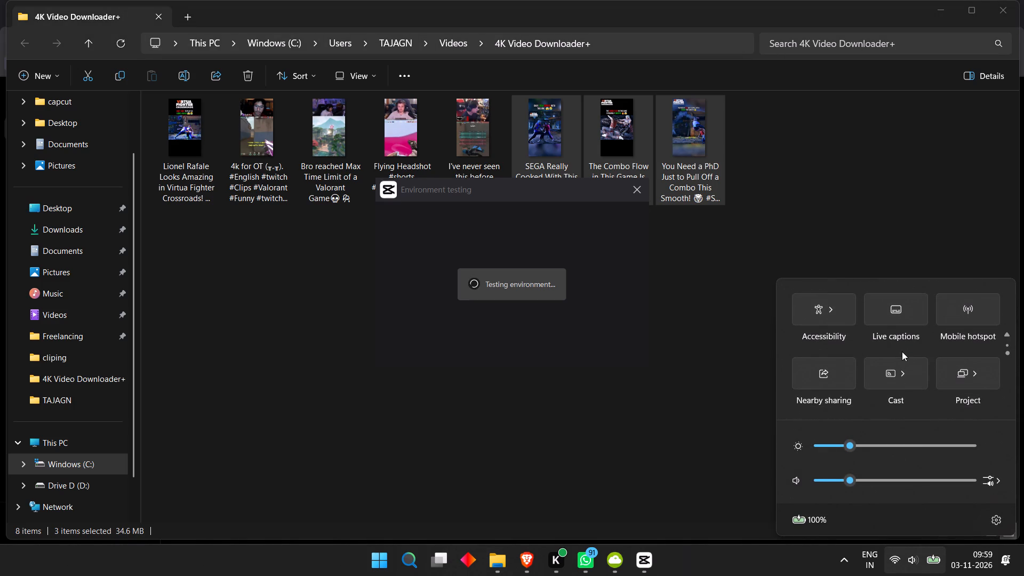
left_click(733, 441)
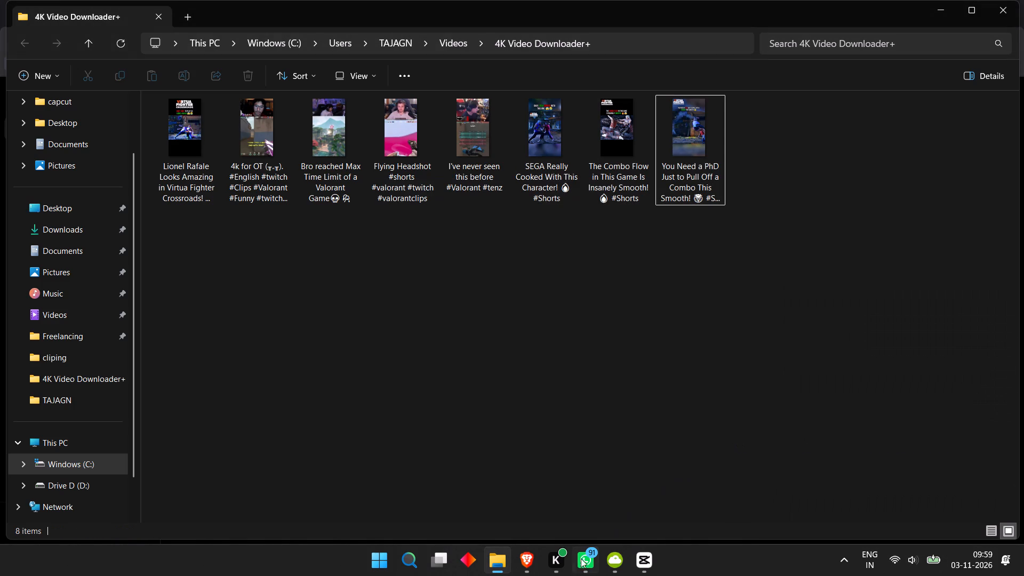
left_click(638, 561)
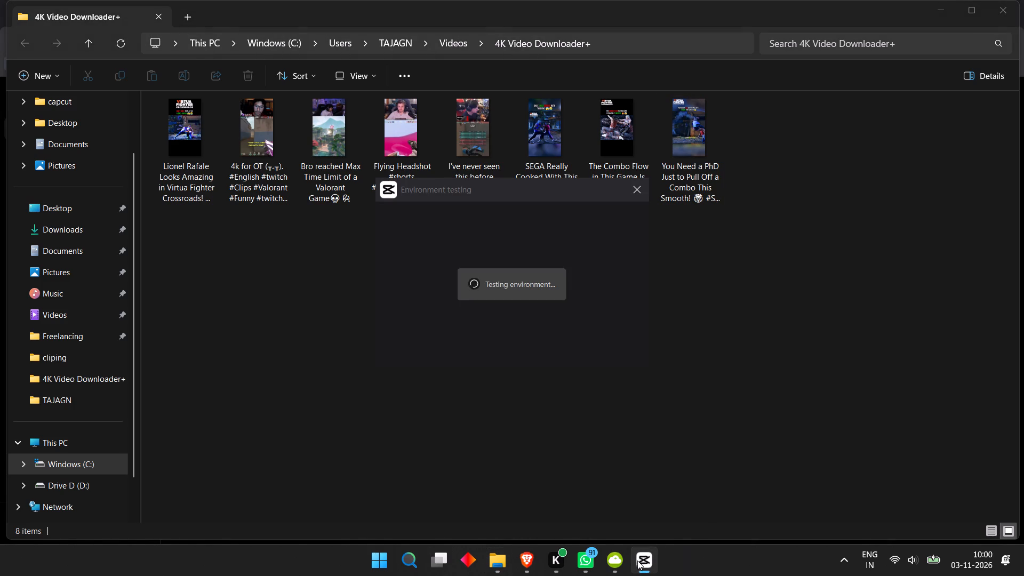
Switch to Brave and look back through the YouTube Shorts results for SEGA - Virtua Fighter Crossroads Lionel Rafale.
left_click(522, 558)
left_click(459, 0)
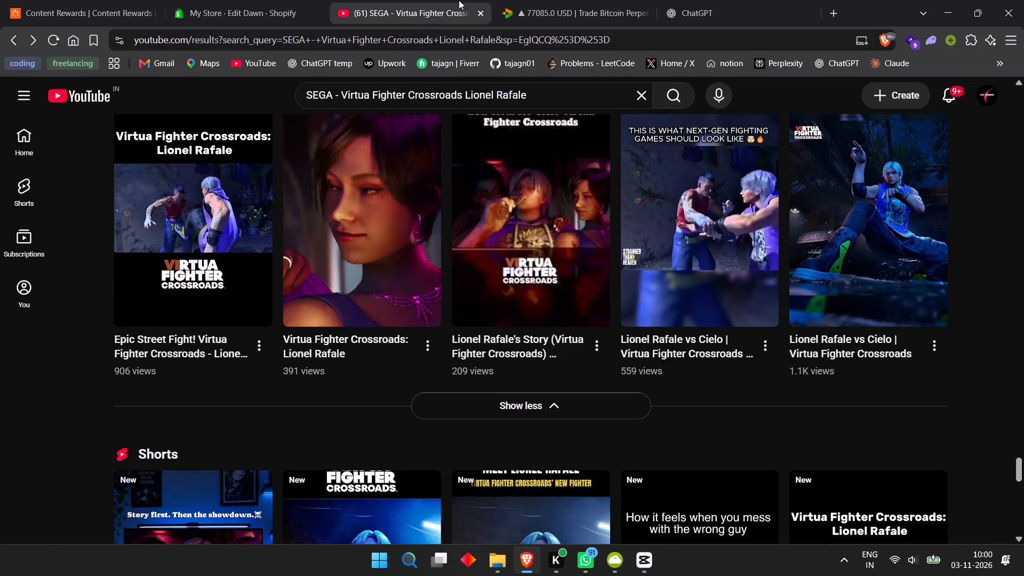
scroll(653, 226, "up", 5)
scroll(653, 224, "up", 18)
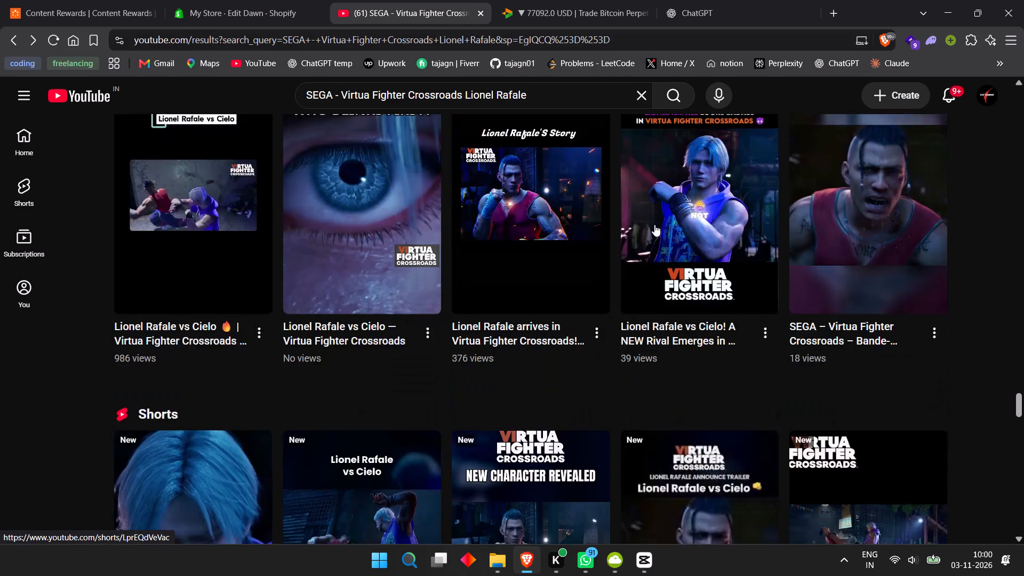
scroll(654, 225, "up", 5)
scroll(654, 225, "up", 20)
scroll(654, 225, "up", 15)
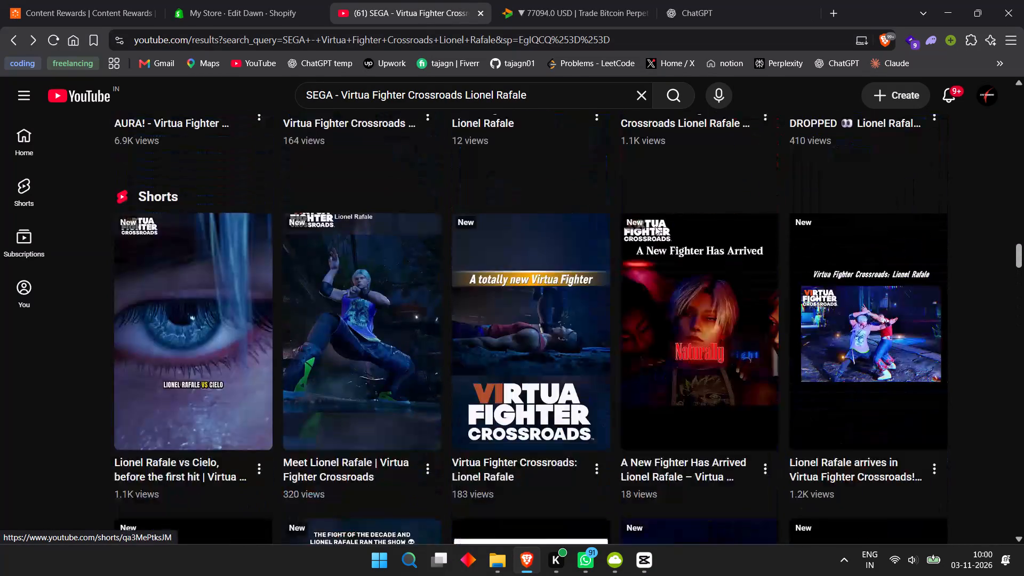
scroll(655, 226, "up", 15)
scroll(655, 226, "up", 20)
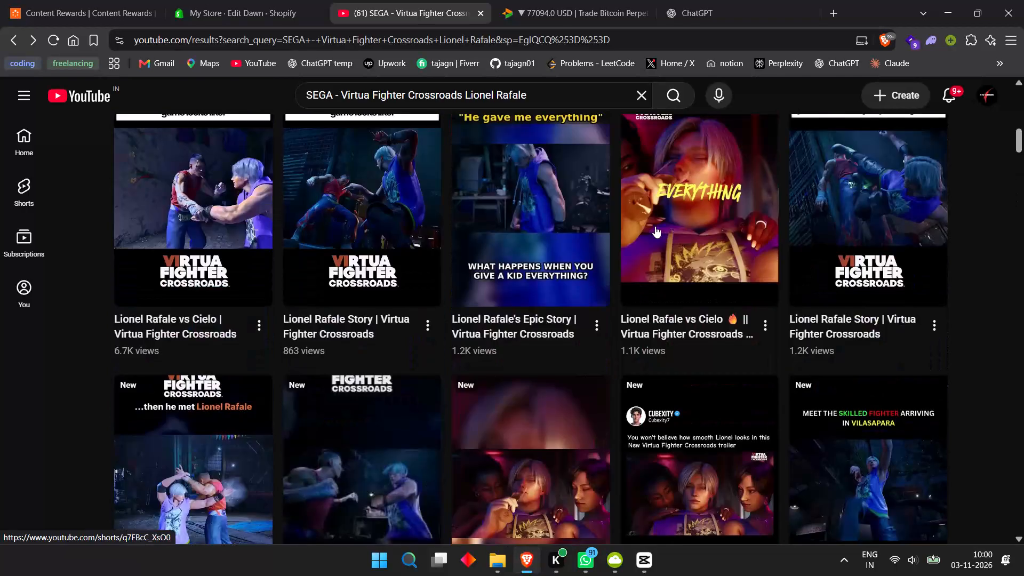
Open the "Lionel Rafale vs Cielo" Short in the YouTube results and examine its creator's Shorts page and channel statistics.
scroll(655, 226, "up", 15)
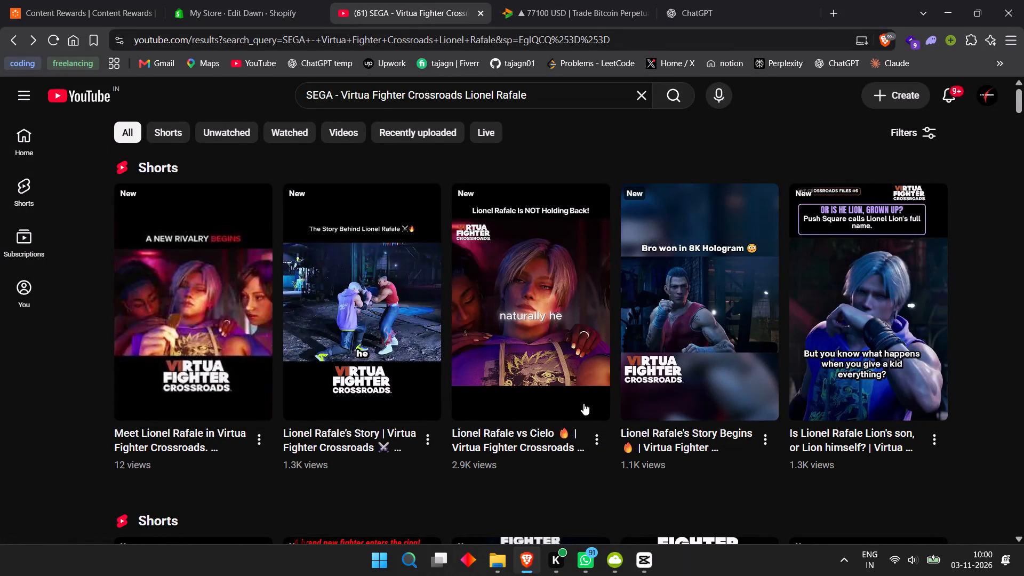
left_click(533, 369)
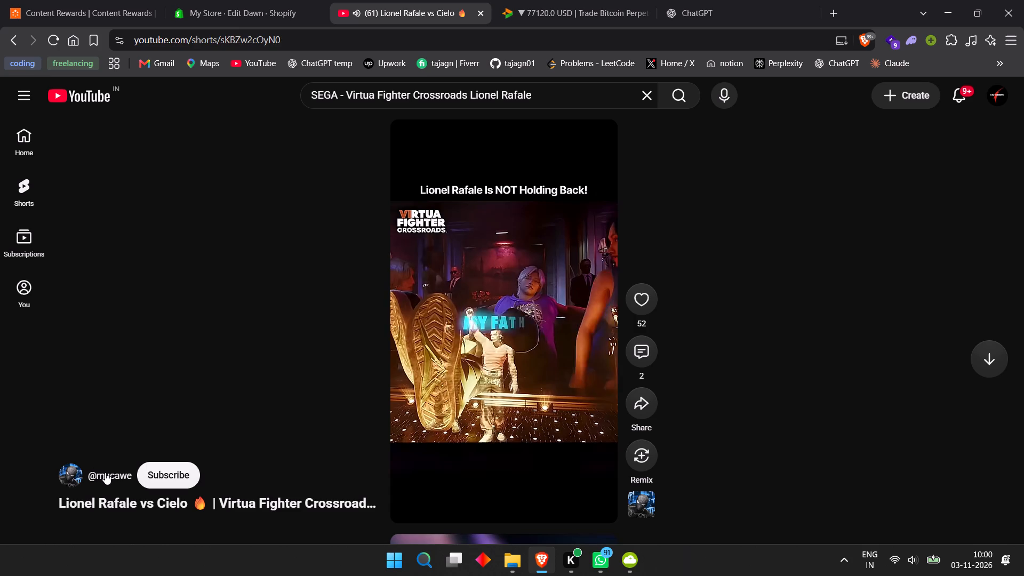
left_click(105, 472)
scroll(387, 365, "down", 4)
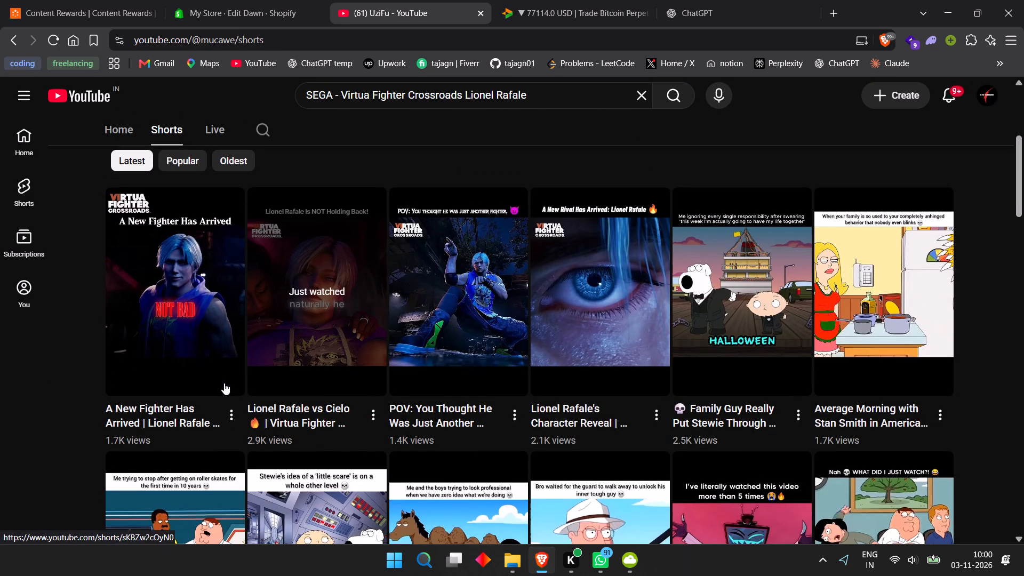
scroll(775, 332, "down", 3)
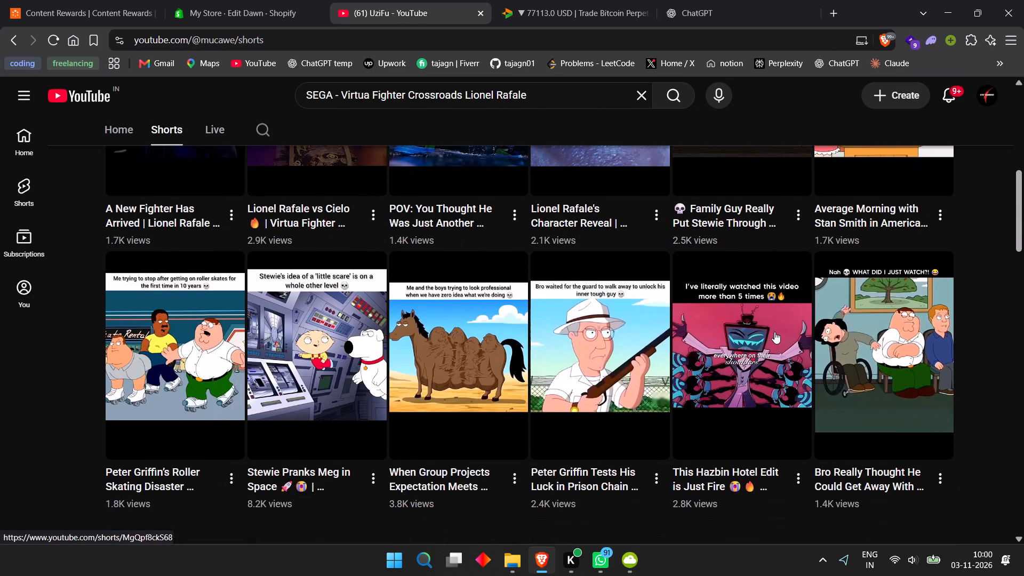
scroll(350, 392, "down", 6)
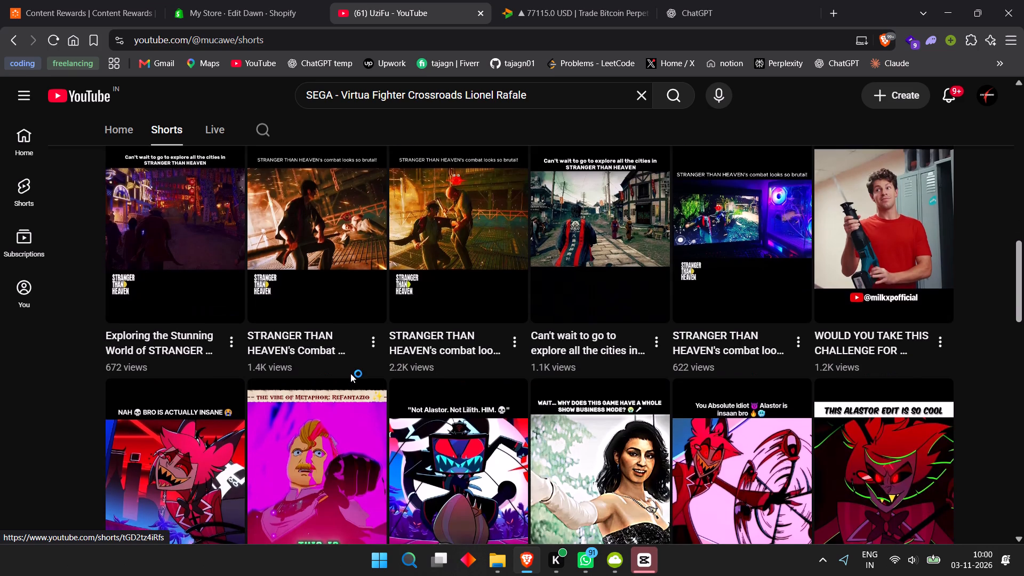
scroll(350, 373, "up", 16)
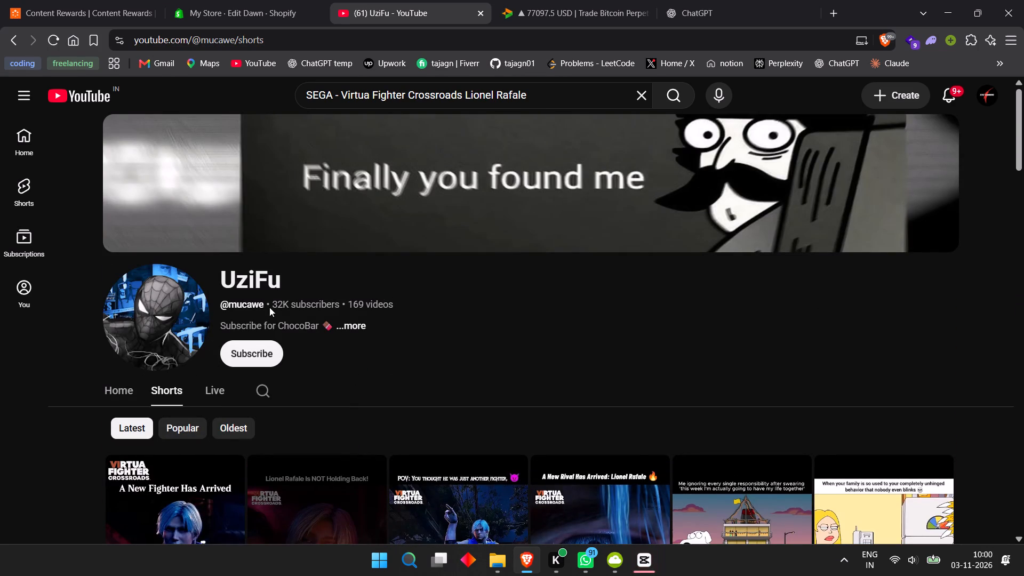
left_click_drag(269, 307, 402, 303)
left_click(402, 303)
Switch to CapCut and create a new project.
left_click(636, 559)
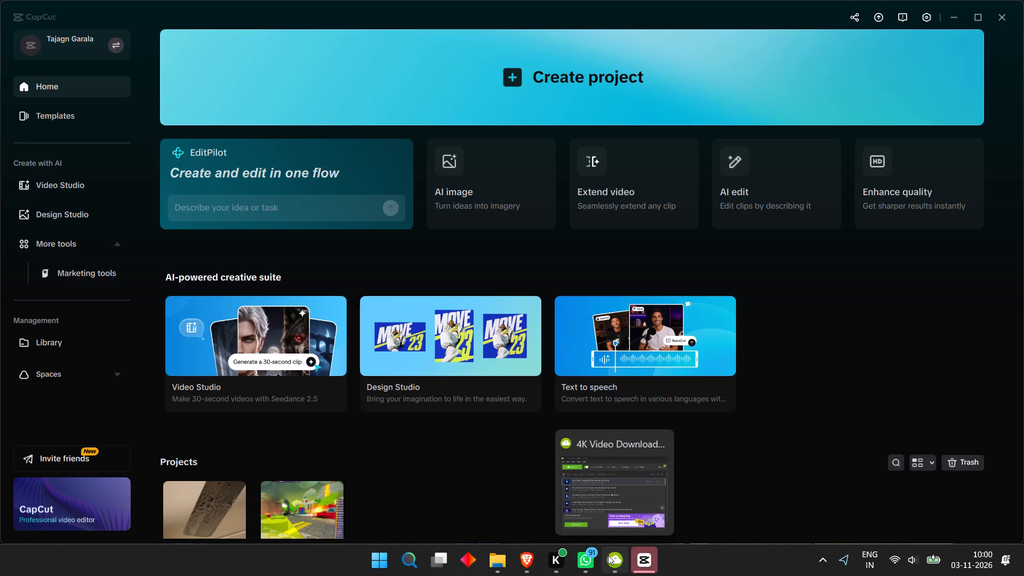
left_click(541, 99)
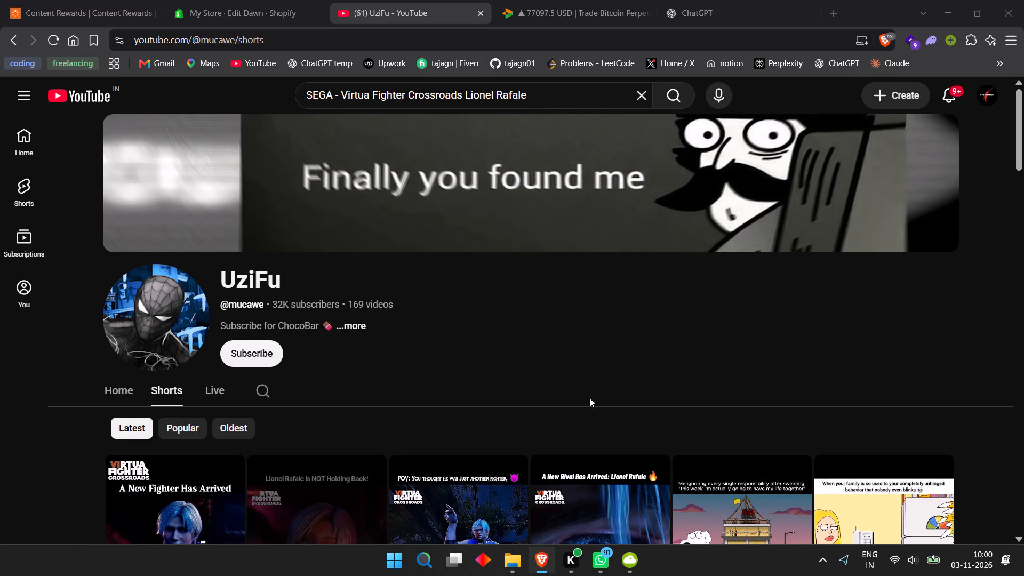
Import the four downloaded Virtua Fighter Shorts from the 4K Video Downloader+ folder into the project media, and dismiss the shortcut-conflict notice.
left_click(626, 559)
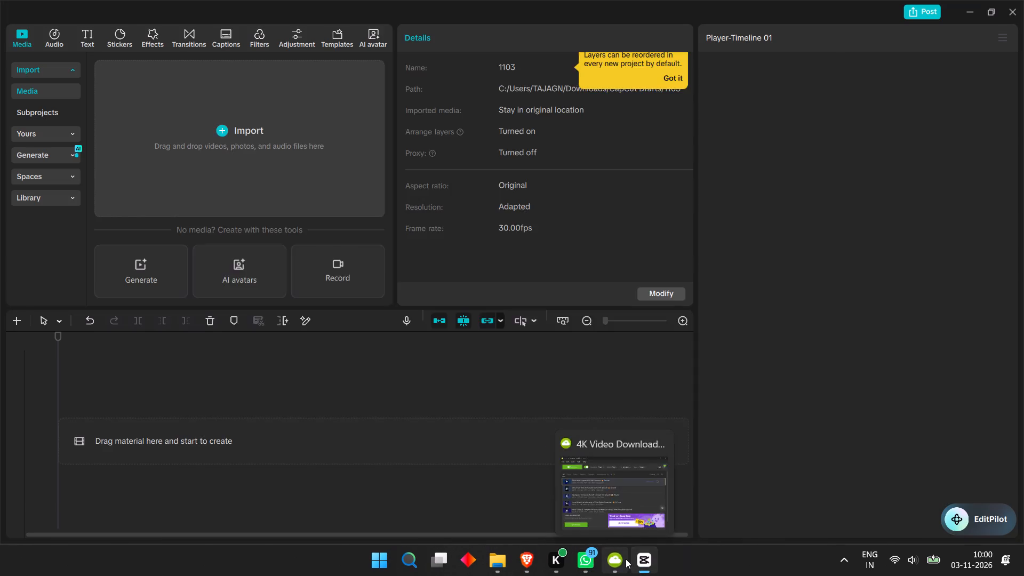
left_click(501, 561)
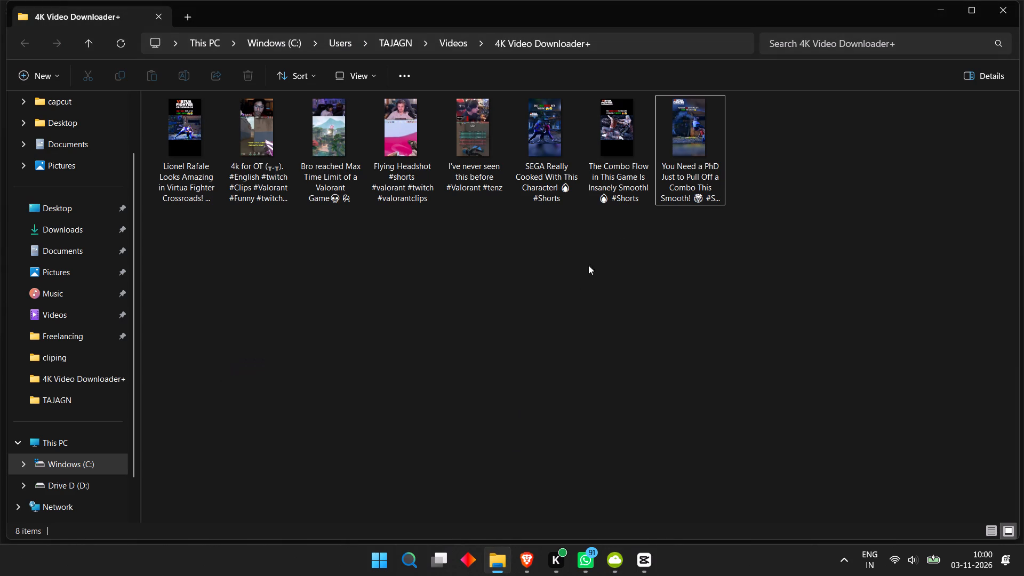
left_click(556, 142)
left_click(681, 140, "shift")
left_click_drag(682, 141, 202, 69)
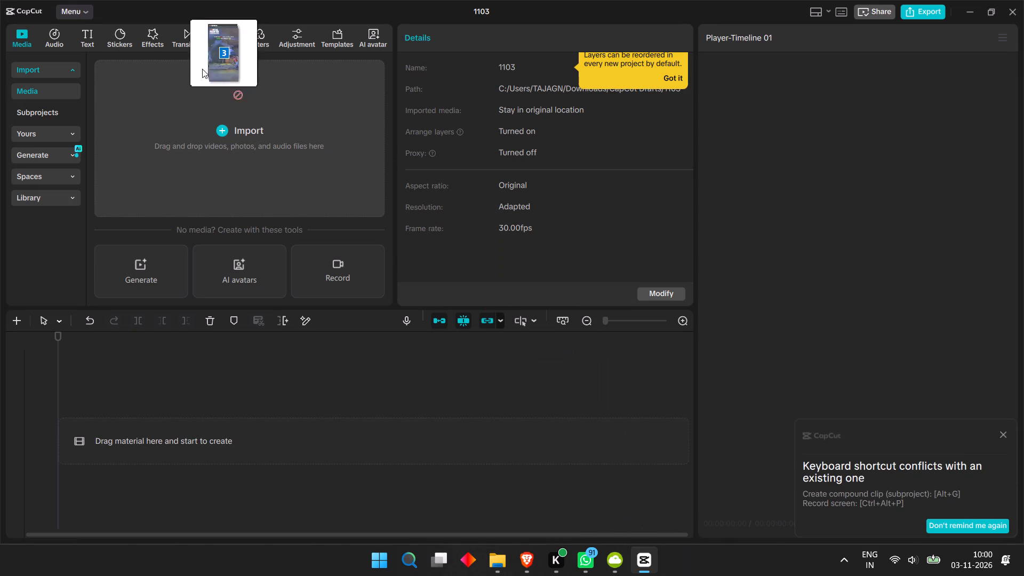
left_click_drag(202, 69, 205, 143)
left_click(500, 565)
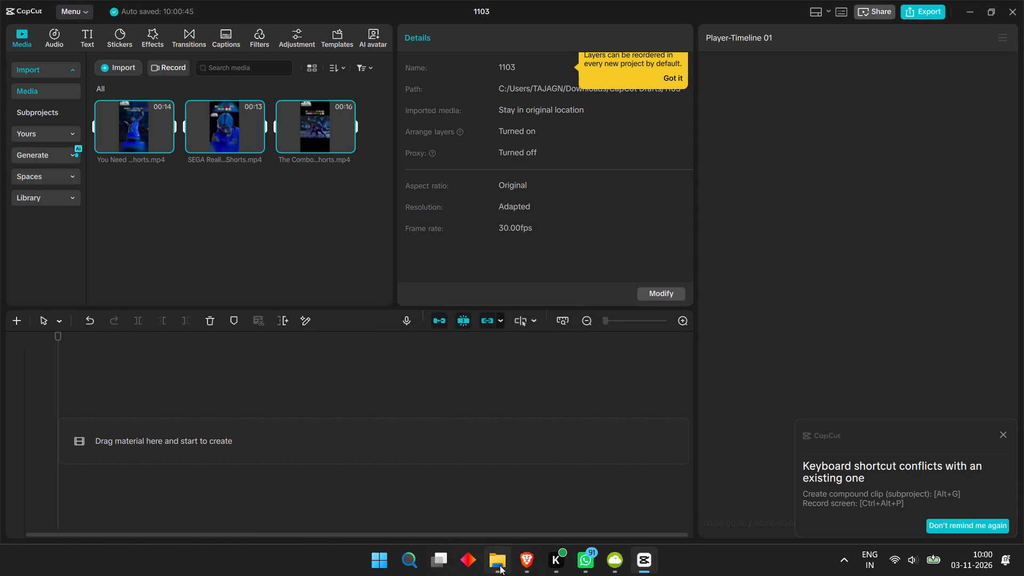
left_click_drag(191, 115, 641, 569)
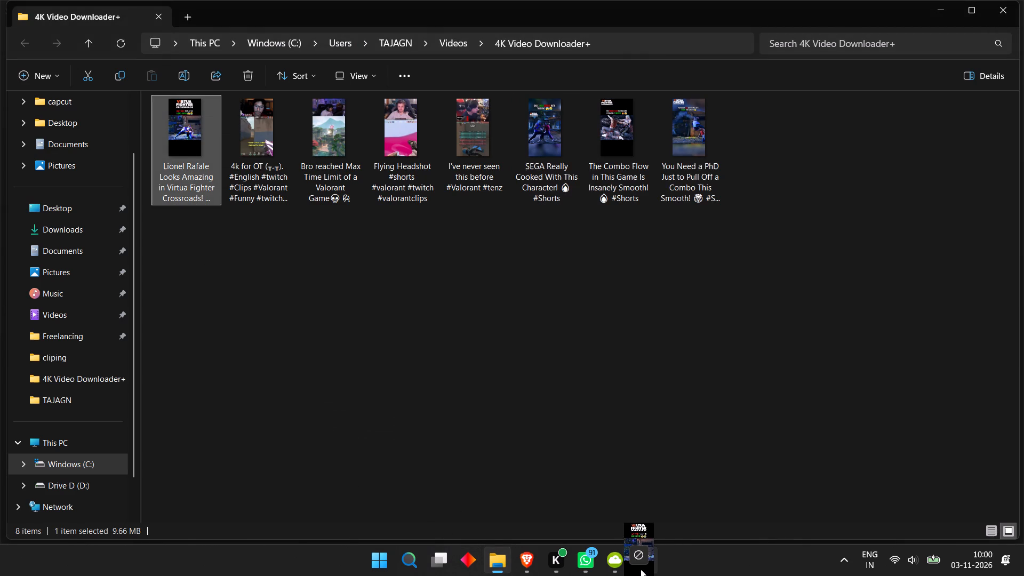
left_click_drag(641, 569, 204, 237)
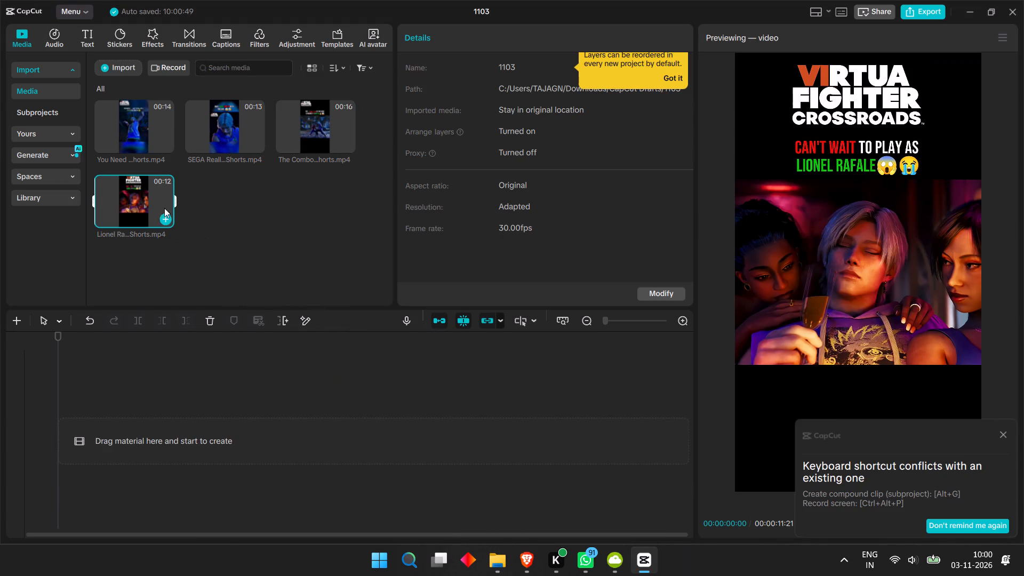
left_click(1004, 429)
left_click(1005, 434)
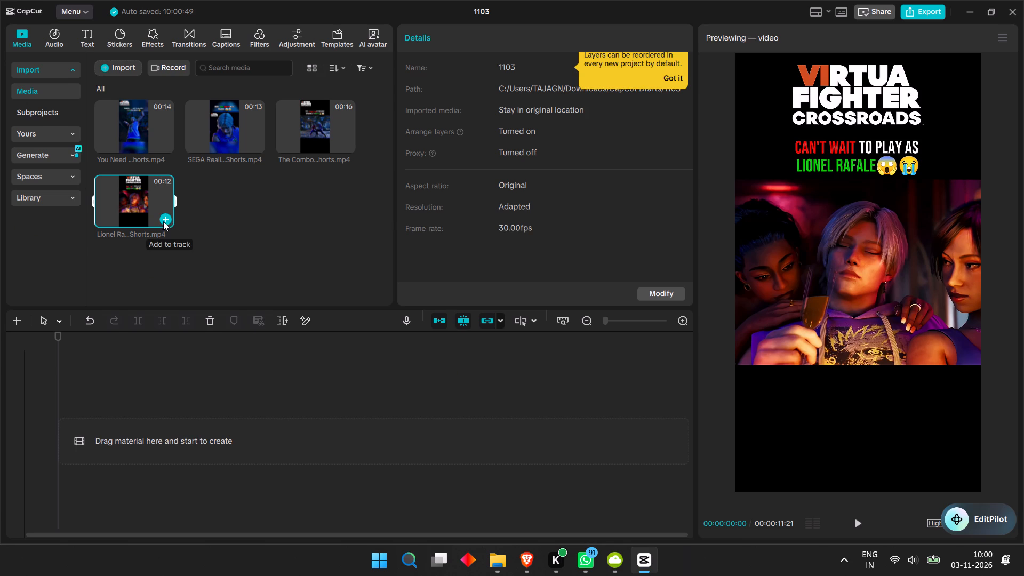
Add the Lionel Rafale Short to the timeline.
left_click(184, 226)
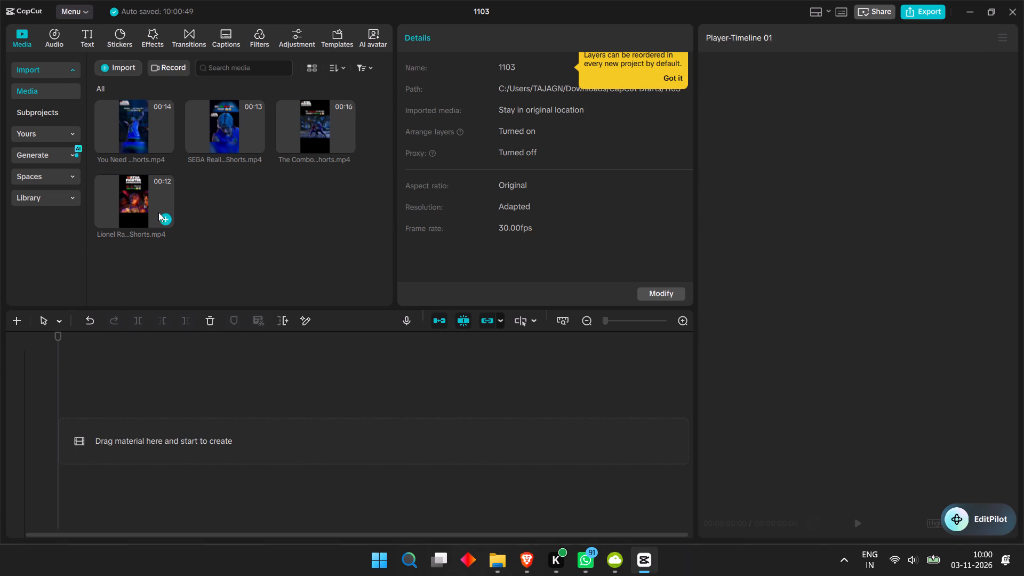
left_click(164, 212)
left_click(164, 219)
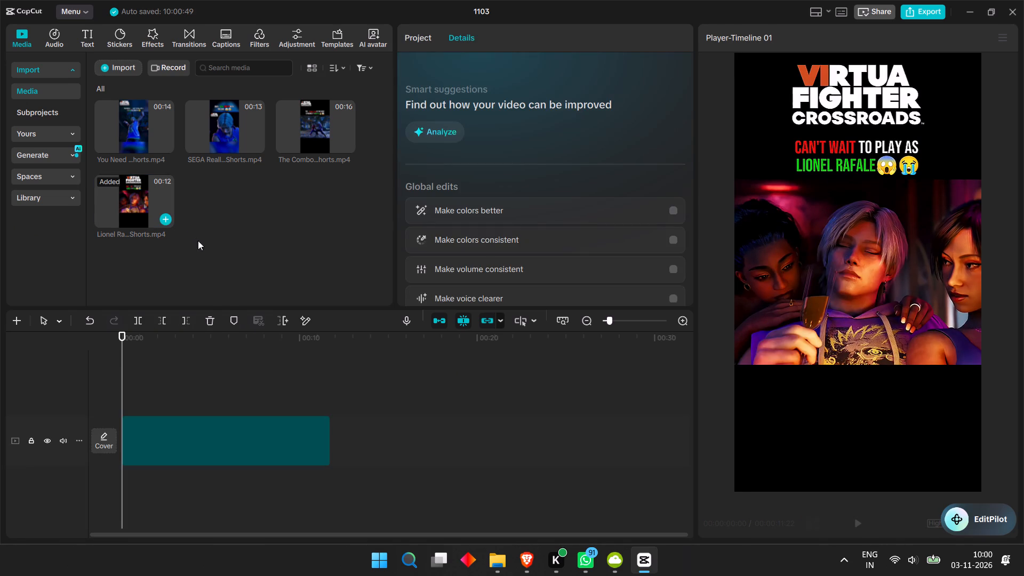
left_click(530, 563)
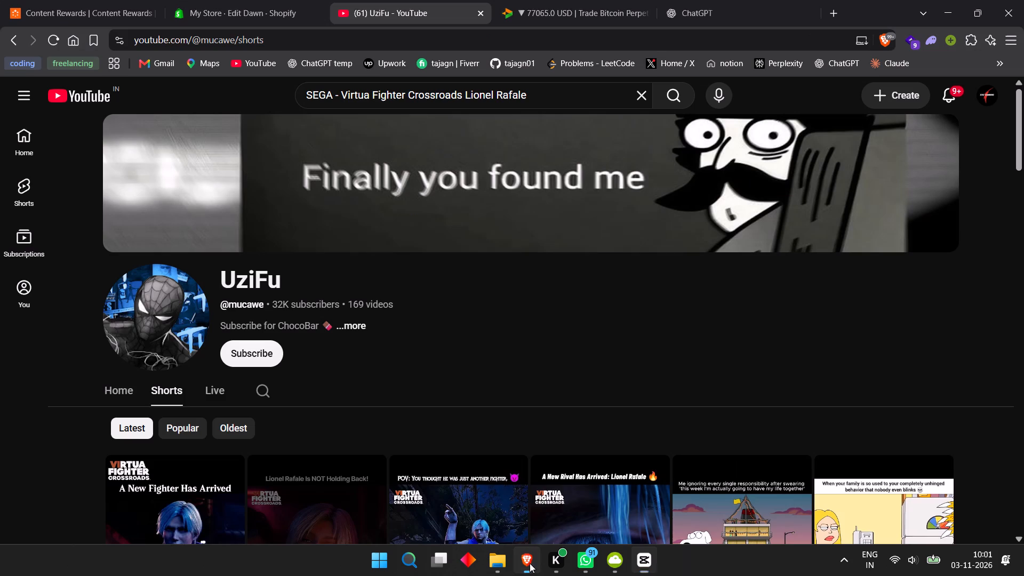
left_click(98, 0)
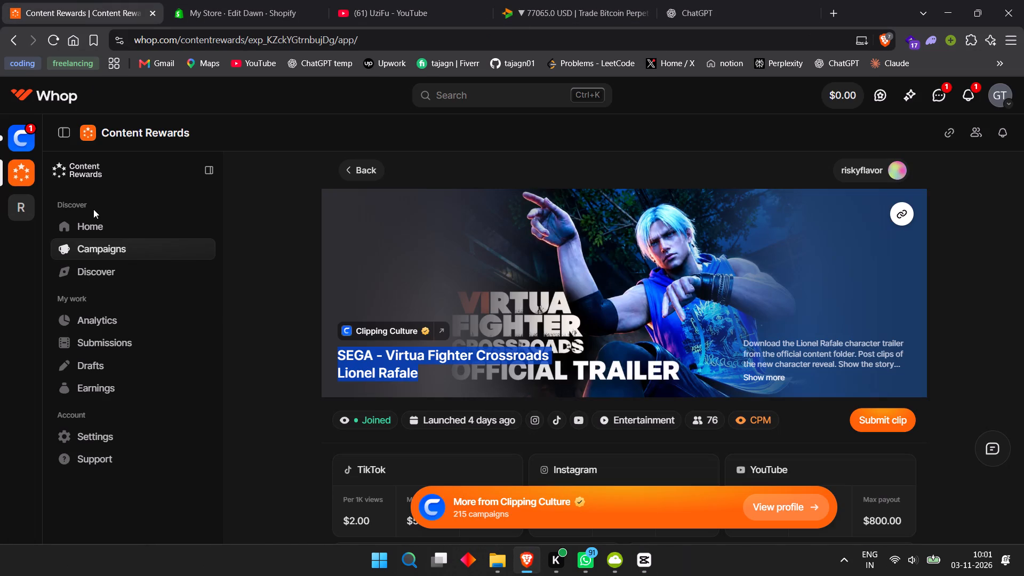
scroll(504, 394, "down", 6)
scroll(675, 382, "down", 2)
scroll(747, 233, "up", 2)
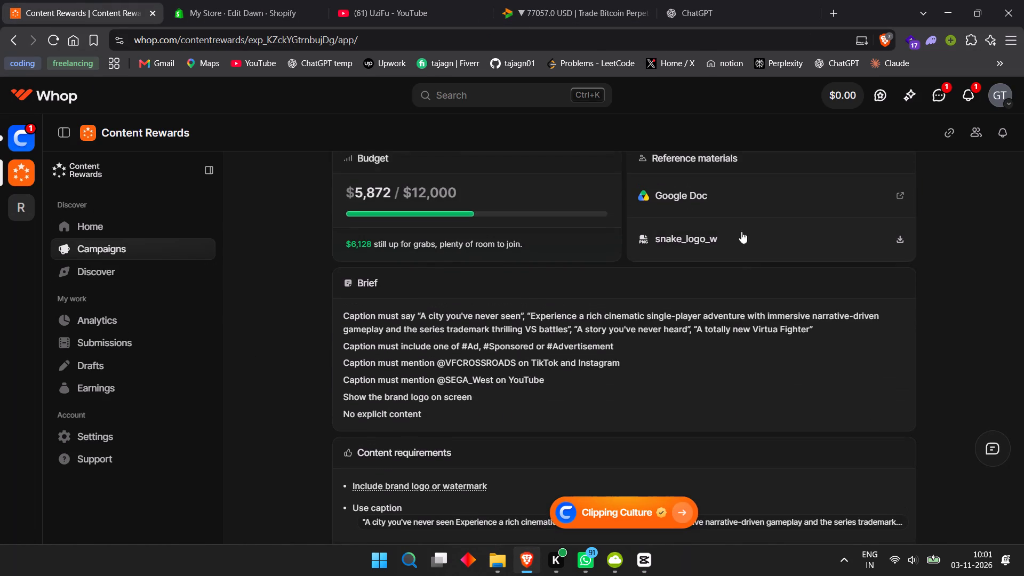
left_click(730, 242)
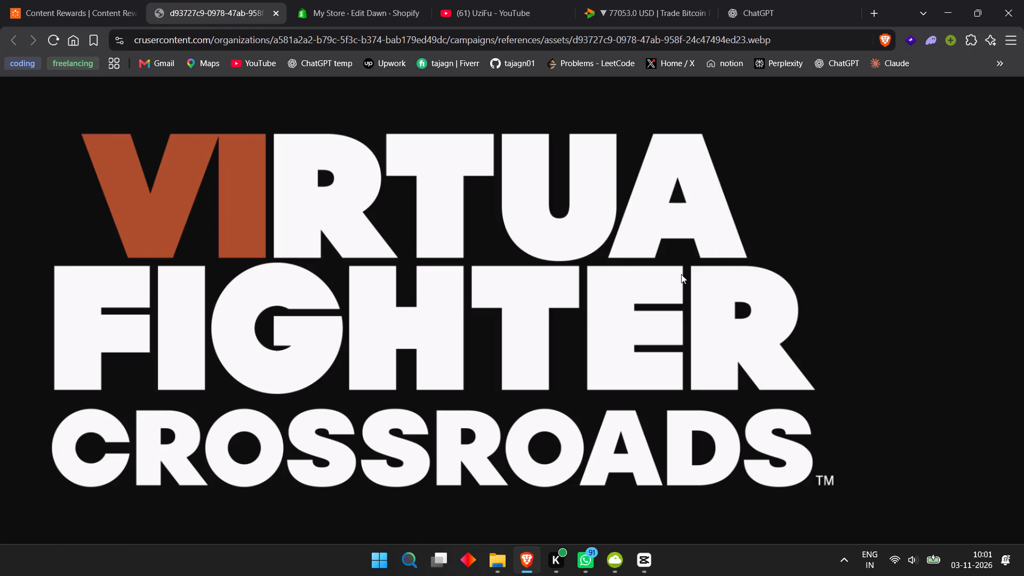
right_click(778, 229)
left_click(854, 255)
scroll(465, 275, "down", 5)
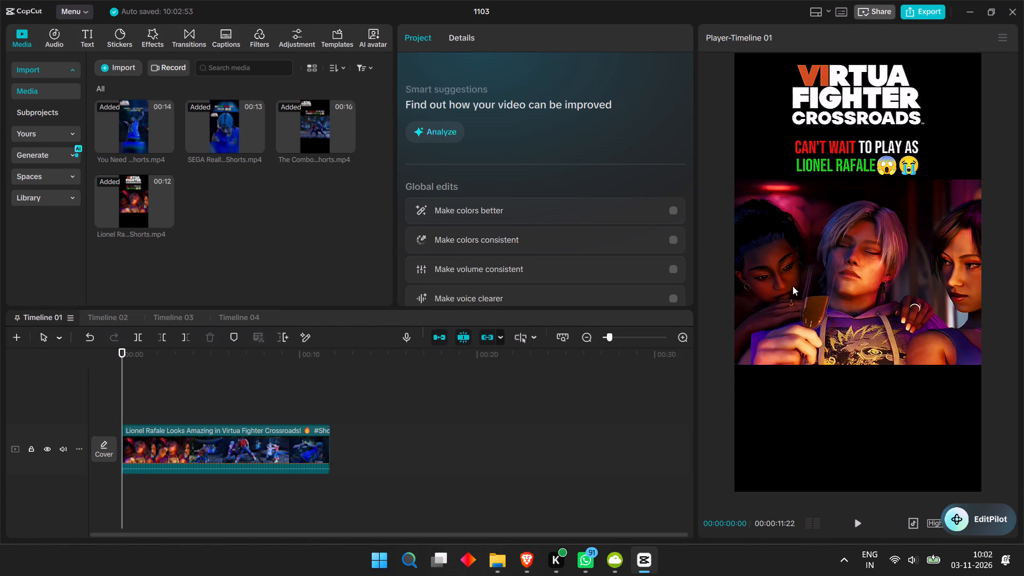
left_click(37, 205)
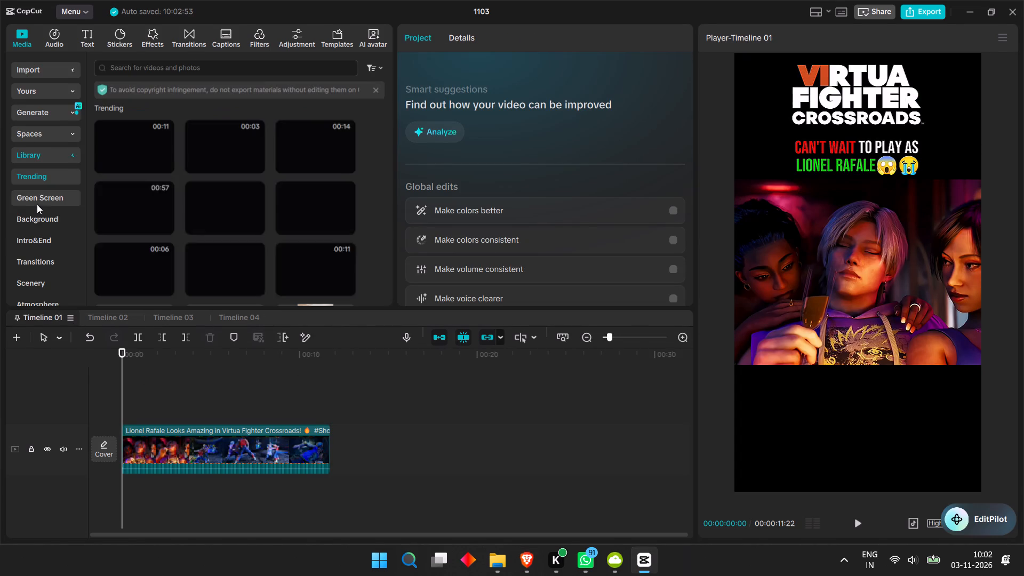
left_click(308, 218)
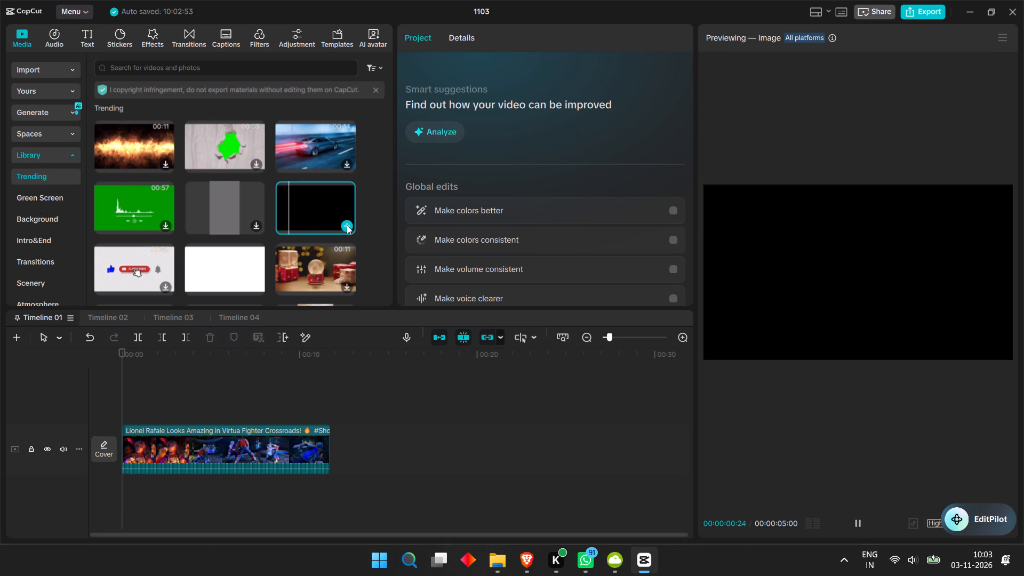
left_click(347, 225)
left_click_drag(143, 457, 165, 413)
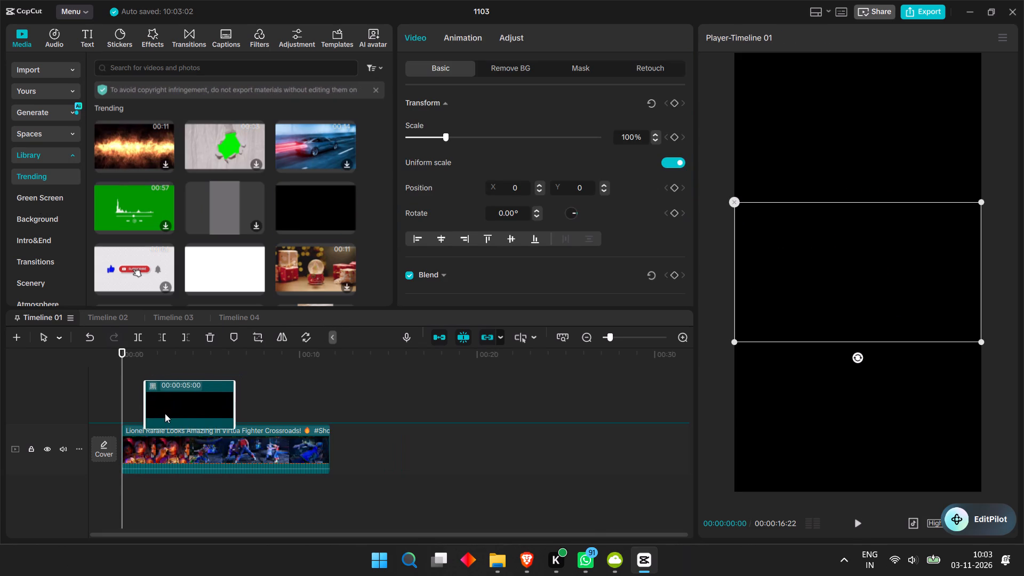
left_click_drag(165, 413, 148, 411)
left_click(170, 419)
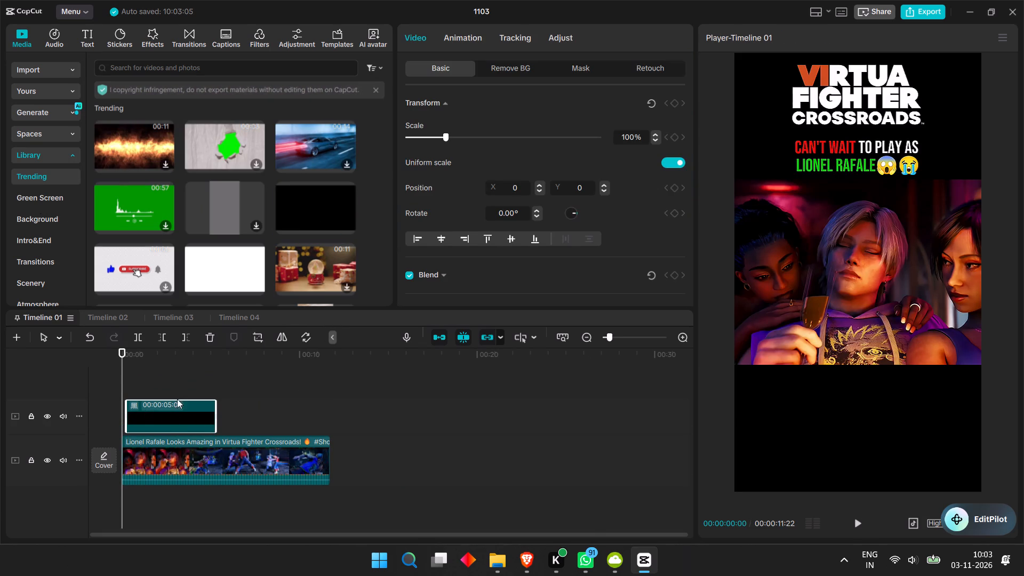
left_click_drag(141, 366, 153, 357)
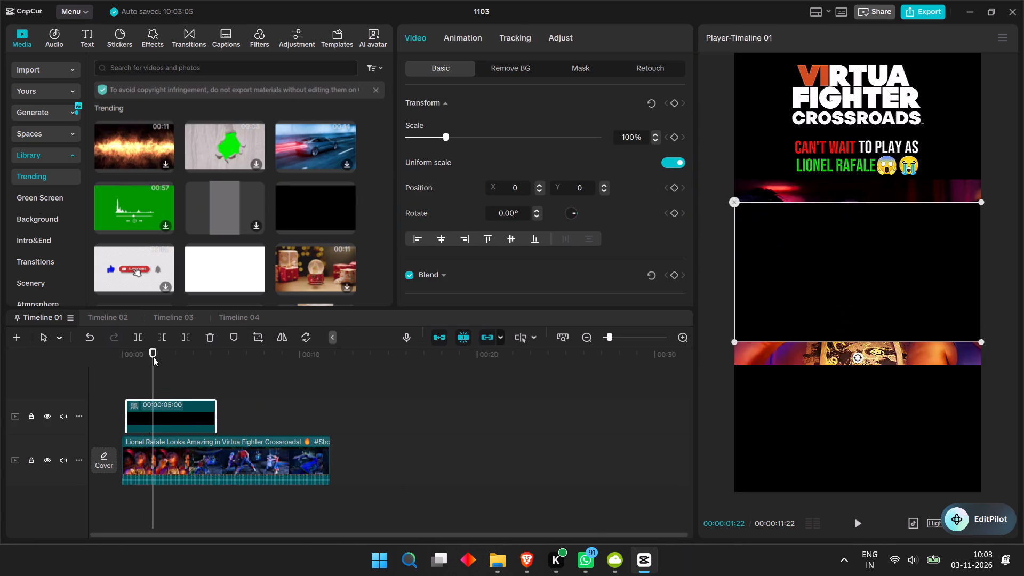
left_click_drag(167, 409, 156, 413)
Move the black image over the logo and caption at the top of the video frame, at X 0, Y 1308.
left_click_drag(810, 316, 821, 212)
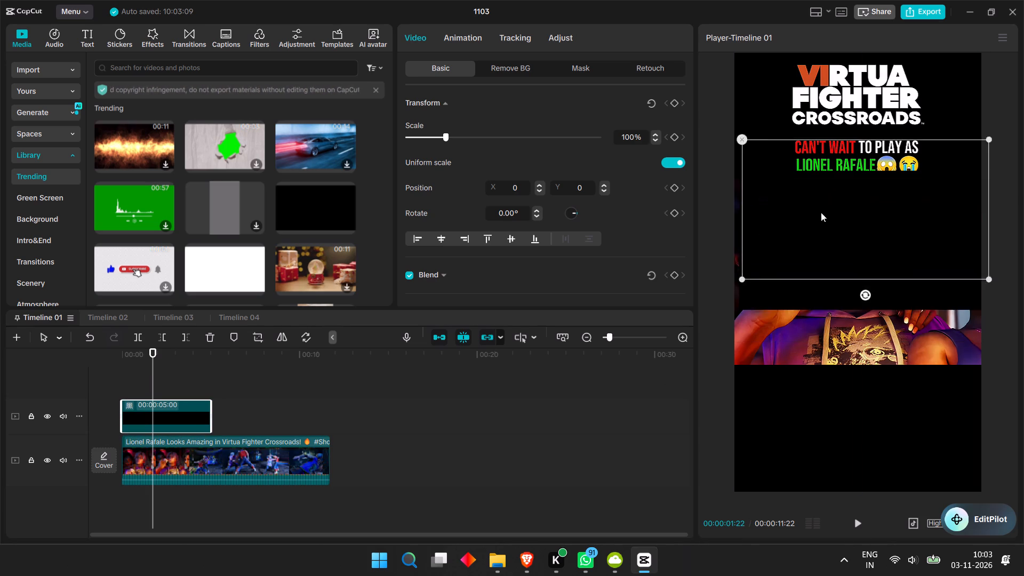
left_click_drag(821, 212, 804, 165)
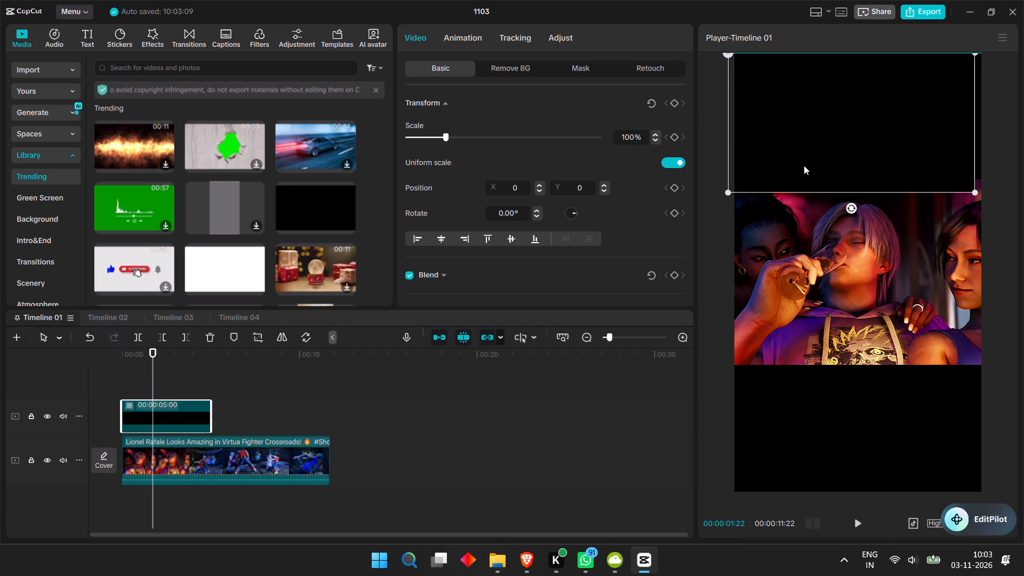
left_click_drag(804, 165, 811, 165)
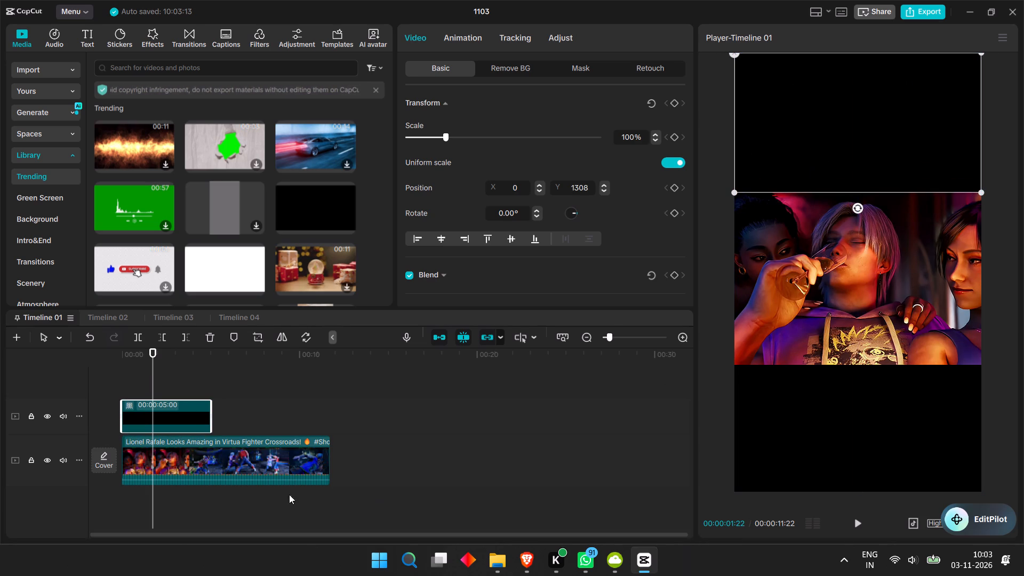
left_click(280, 452)
left_click(200, 419)
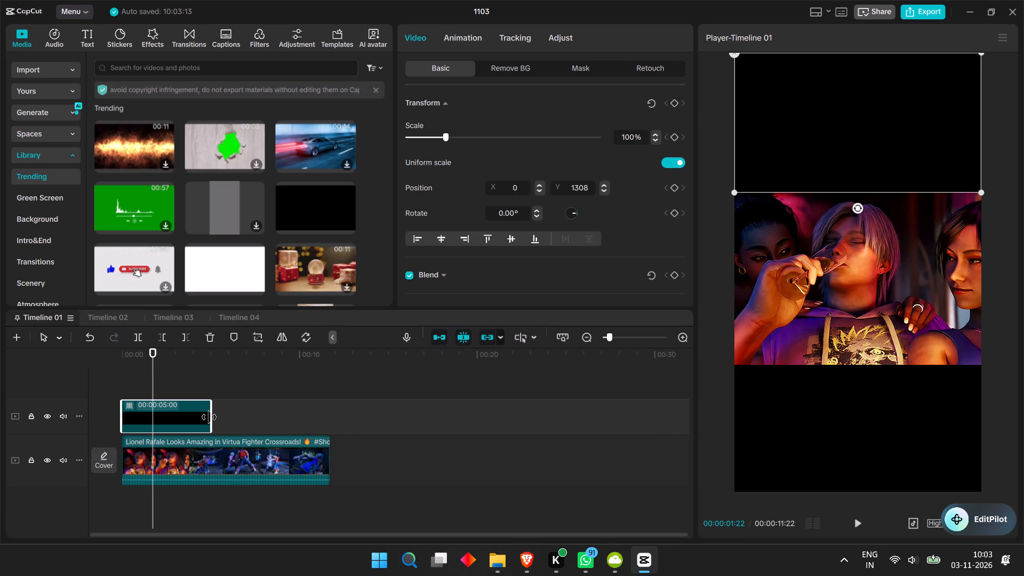
left_click_drag(209, 417, 329, 415)
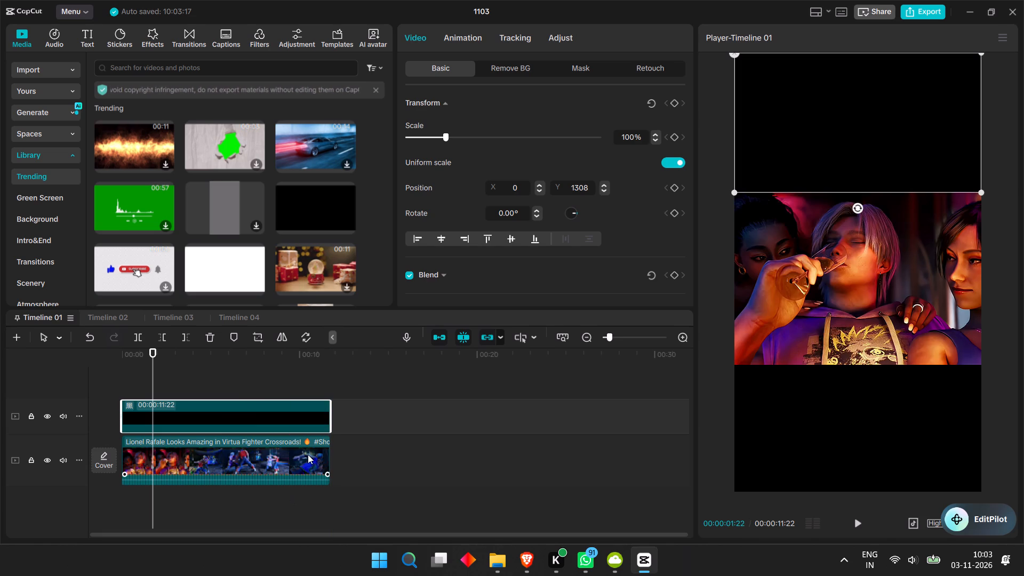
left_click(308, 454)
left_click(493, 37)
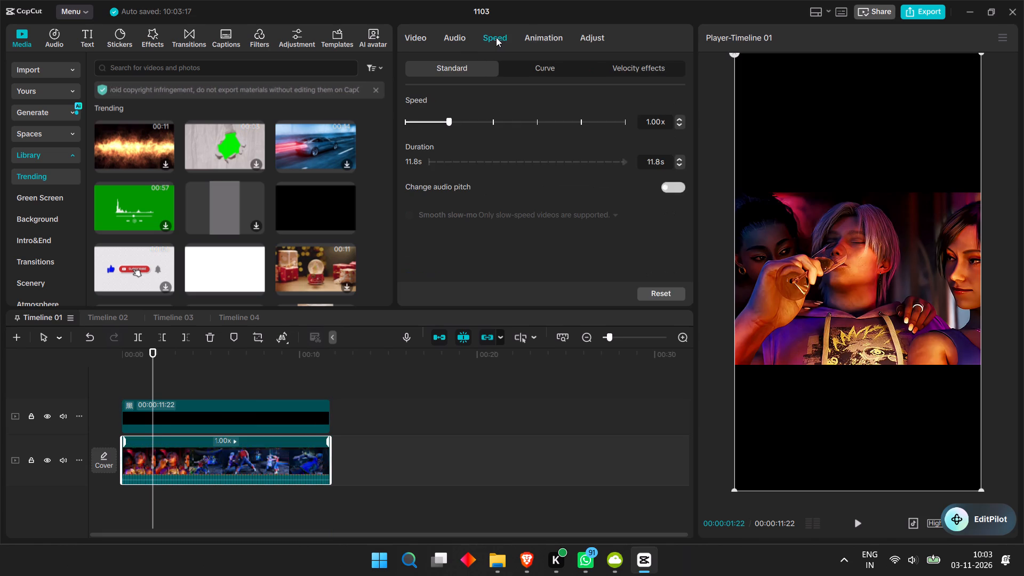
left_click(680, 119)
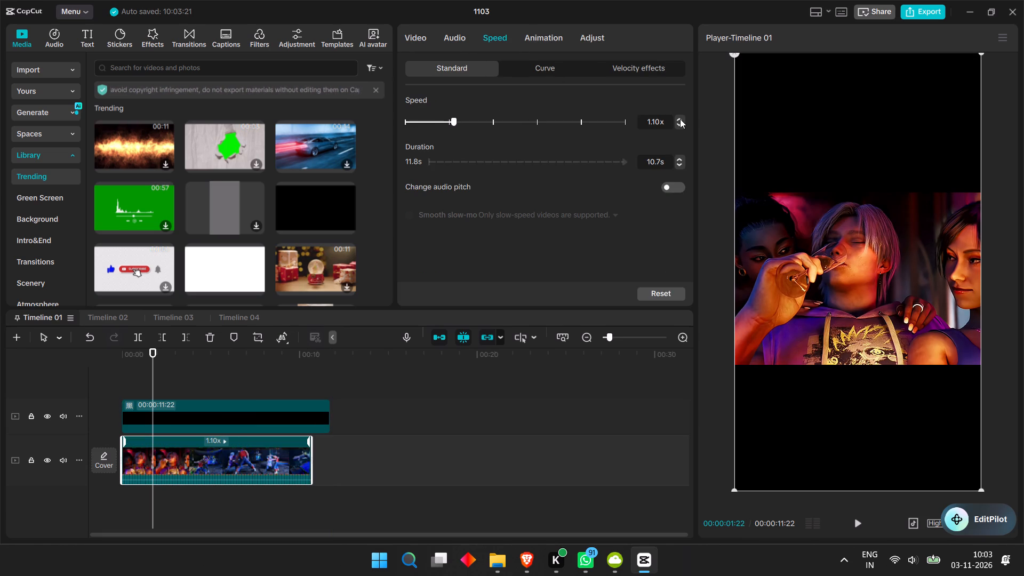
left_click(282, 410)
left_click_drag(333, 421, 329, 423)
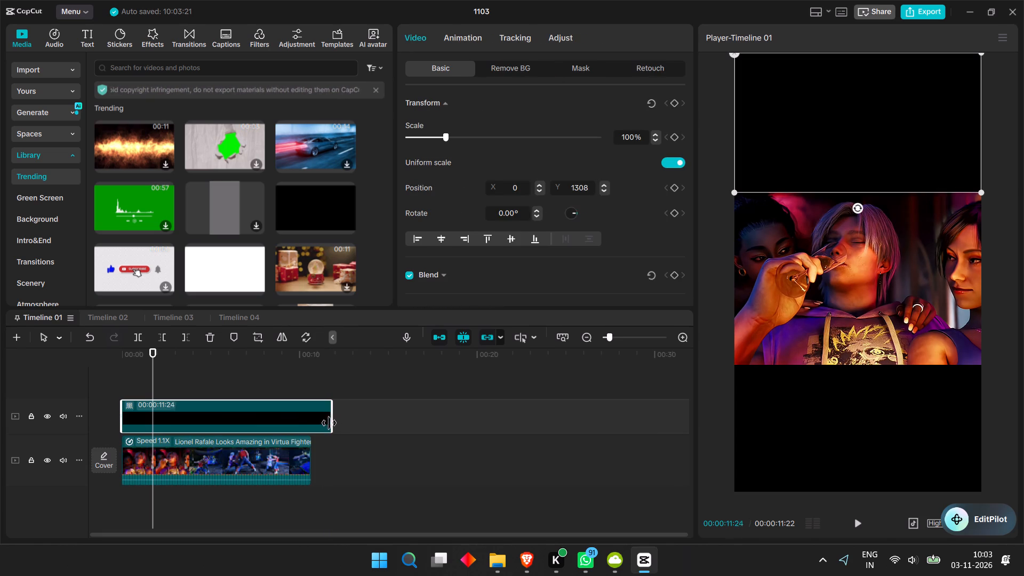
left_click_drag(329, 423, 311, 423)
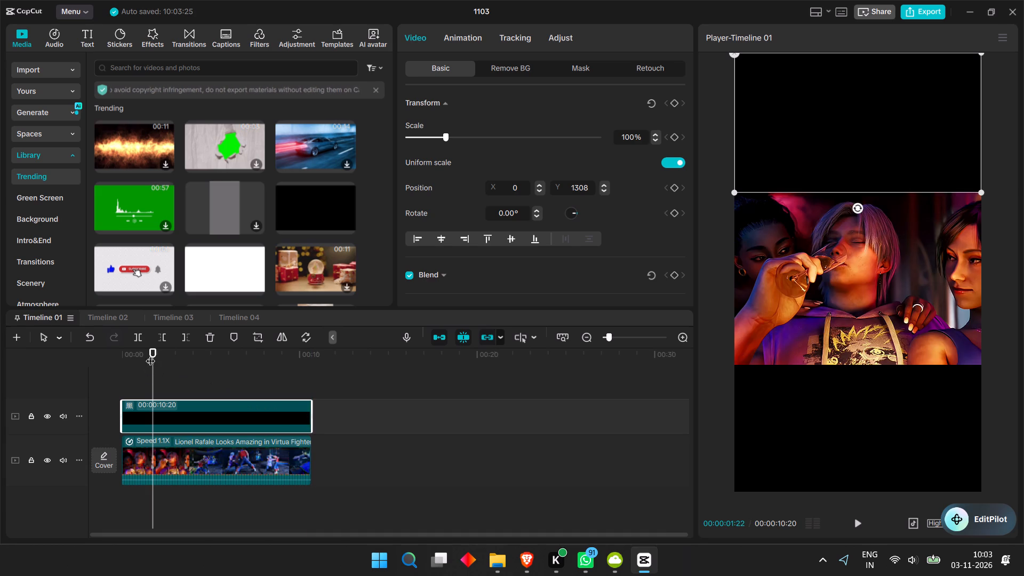
Play Timeline 01 from the start and scrub through to its end to review the sped-up clip and black cover.
left_click_drag(151, 353, 116, 365)
key("space")
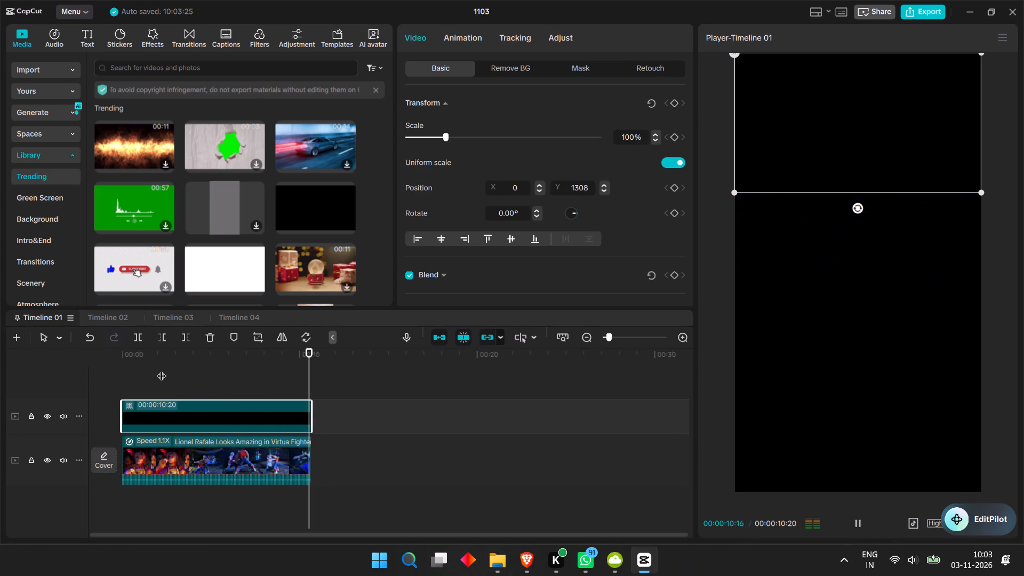
key("space")
key("space")
left_click(278, 452)
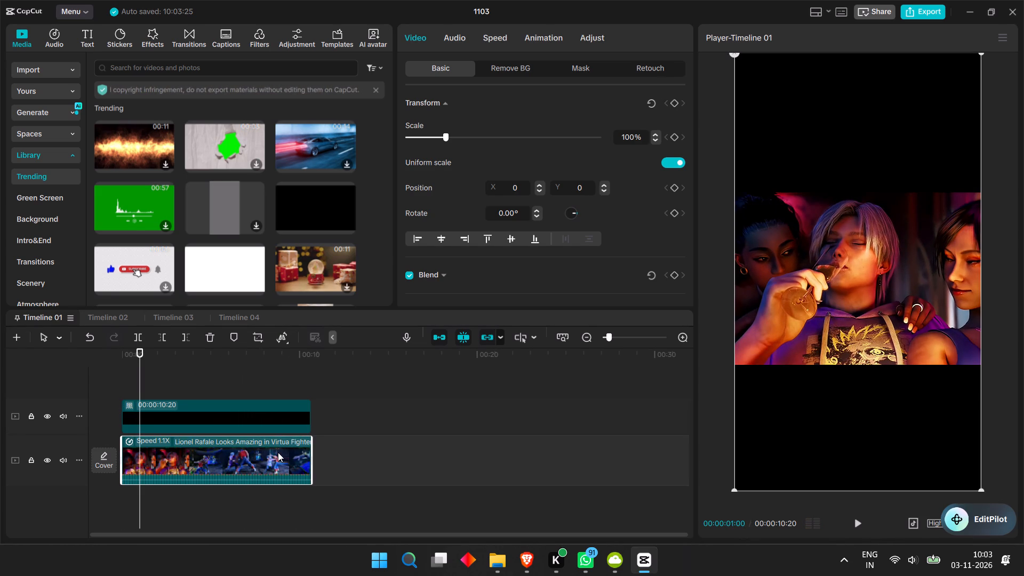
left_click(224, 371)
left_click_drag(231, 361, 268, 358)
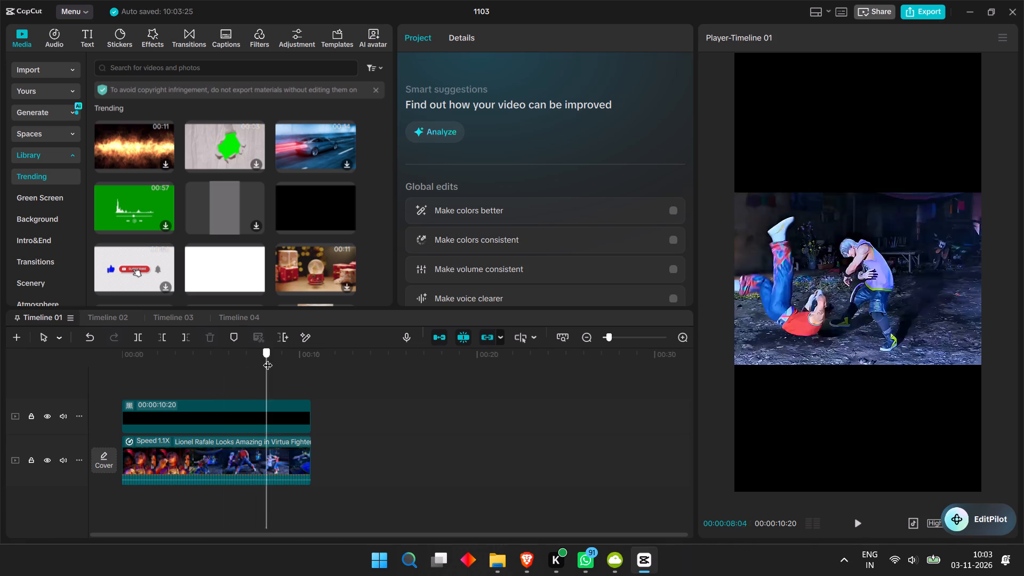
left_click_drag(268, 358, 312, 357)
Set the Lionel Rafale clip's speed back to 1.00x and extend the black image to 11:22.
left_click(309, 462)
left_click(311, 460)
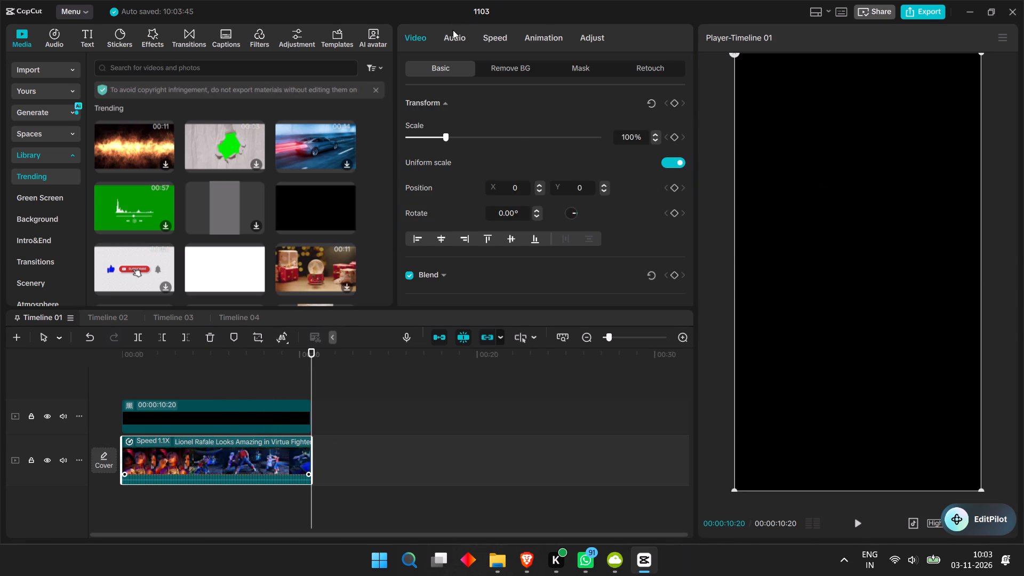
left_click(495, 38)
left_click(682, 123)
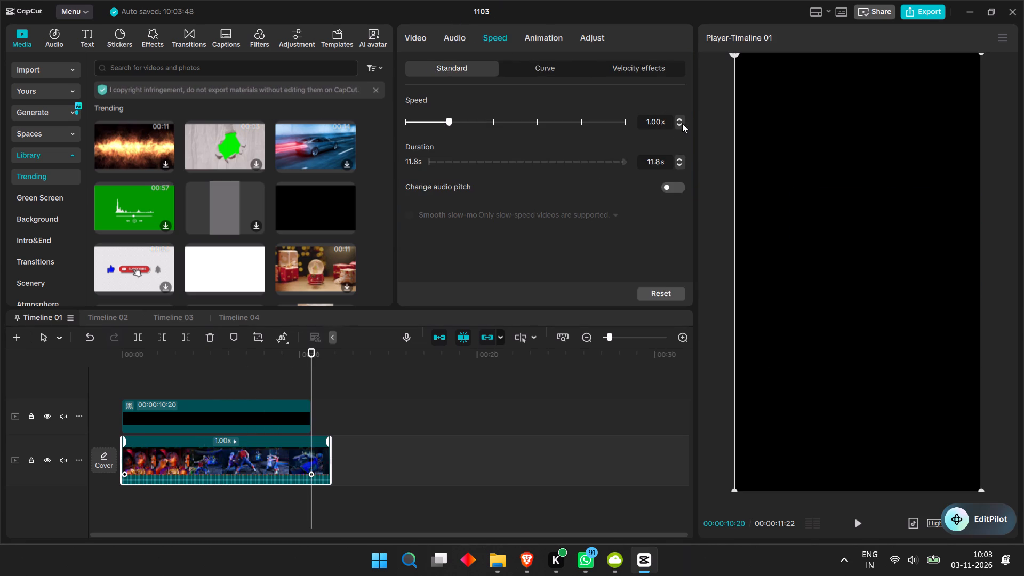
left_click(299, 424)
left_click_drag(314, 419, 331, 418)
Add a default text layer above the black image and stretch it from near the start to the end of the clip.
left_click(303, 454)
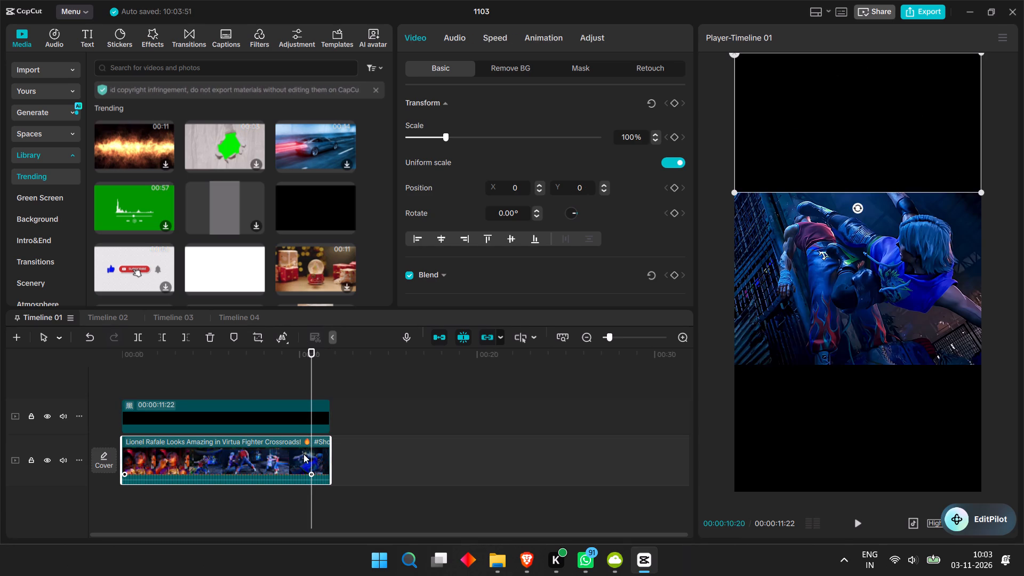
left_click_drag(313, 363, 296, 371)
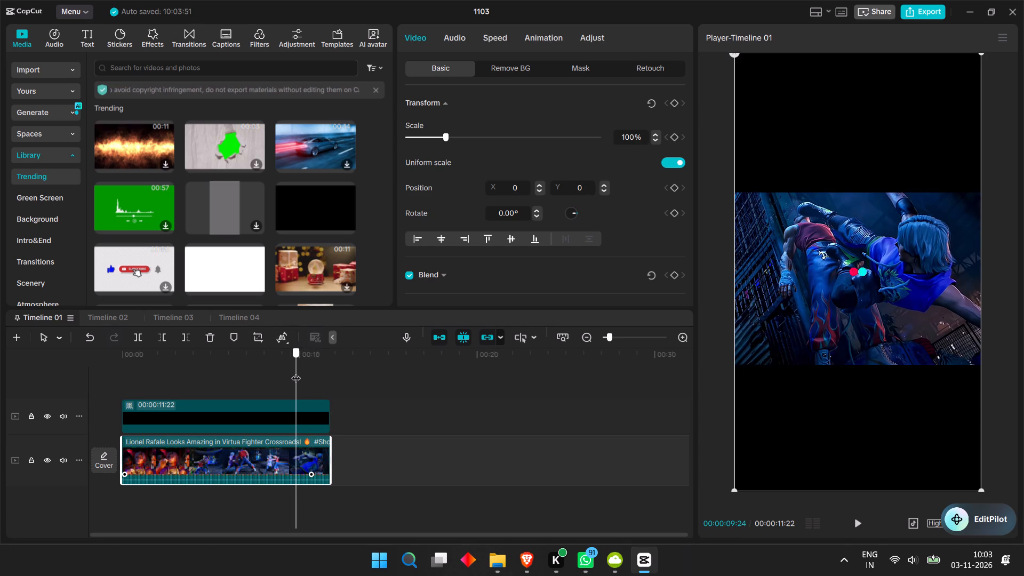
left_click_drag(296, 371, 289, 378)
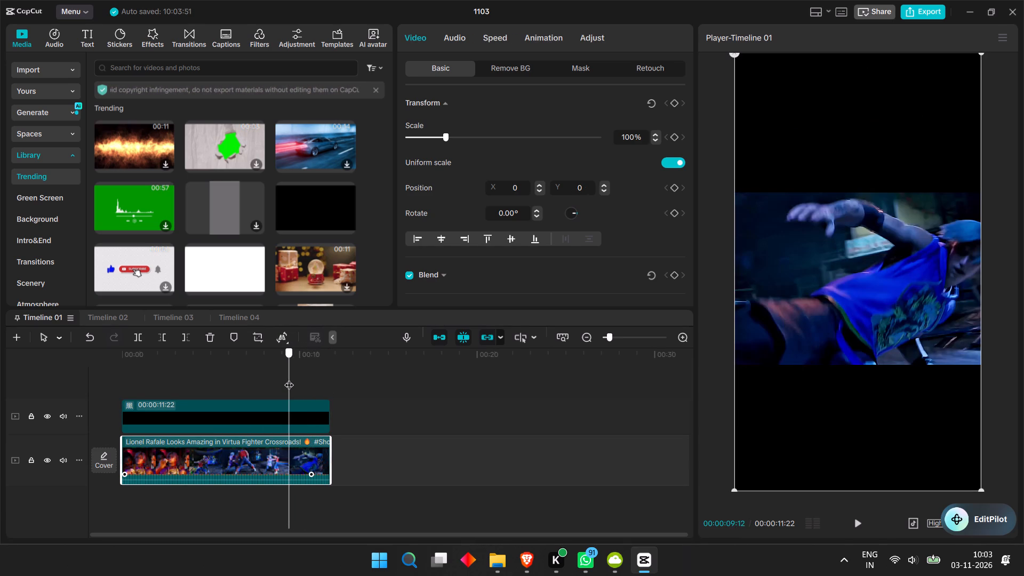
left_click_drag(289, 378, 186, 397)
left_click(249, 409)
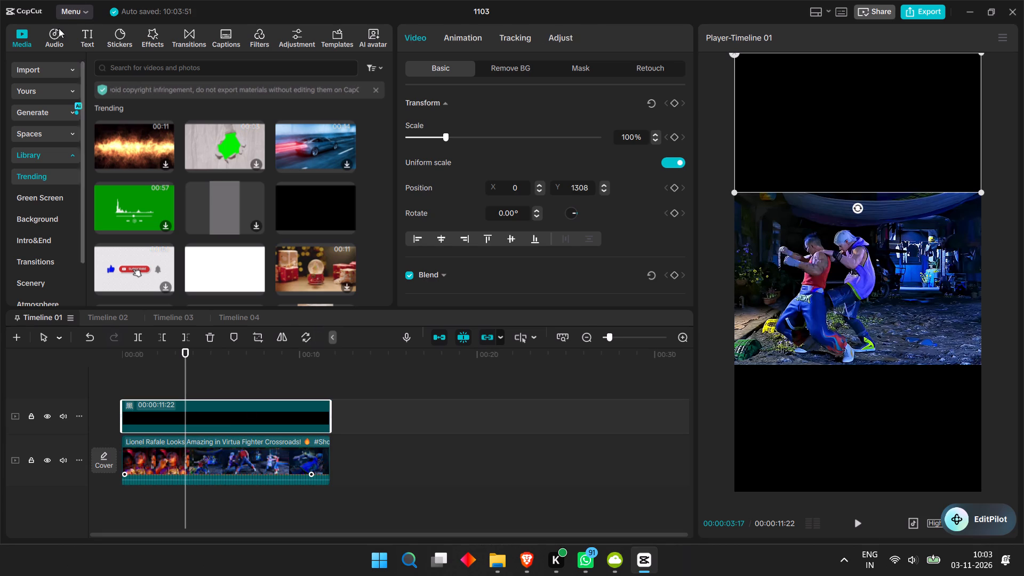
left_click(52, 35)
left_click(84, 34)
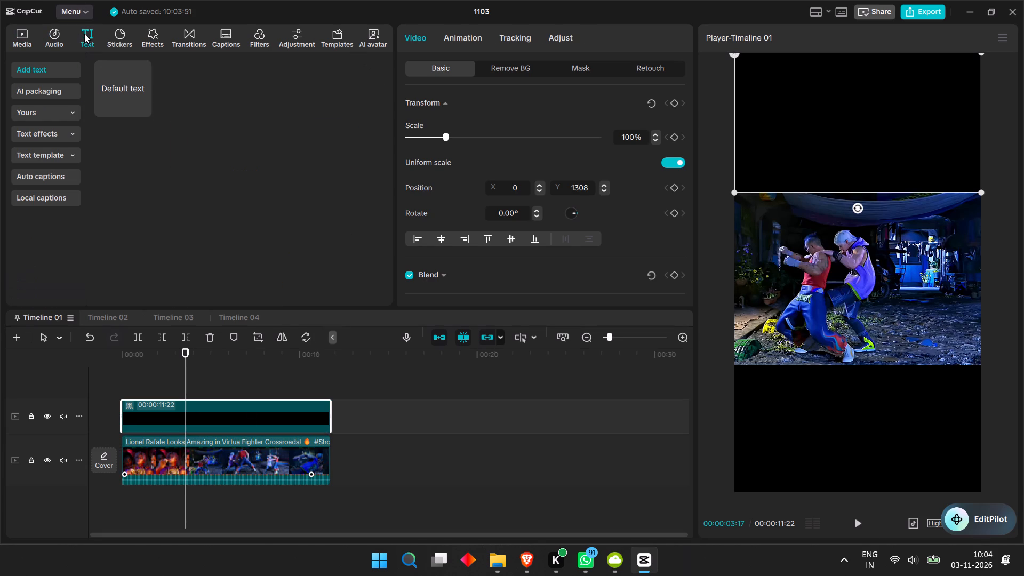
left_click(145, 109)
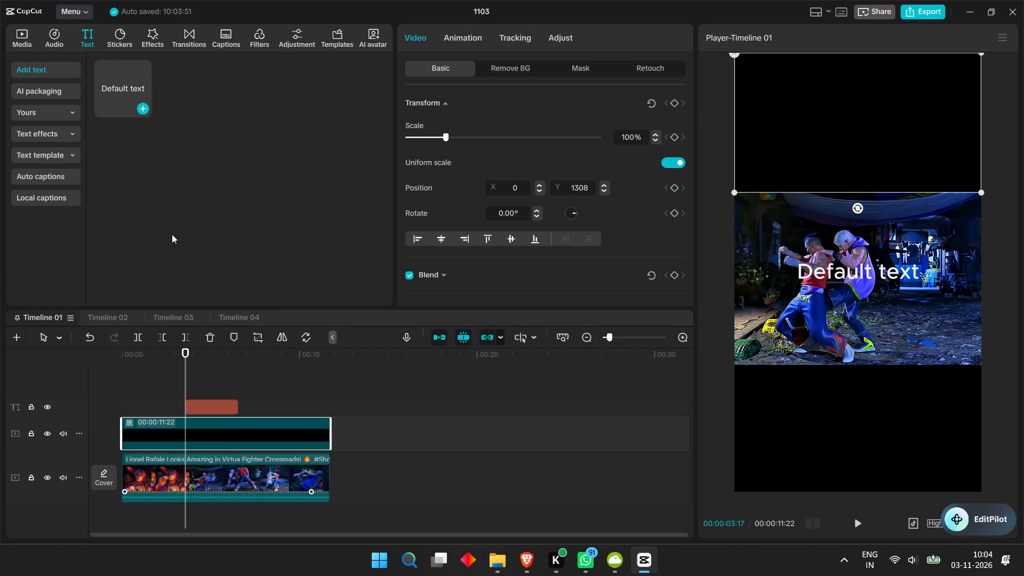
left_click_drag(194, 404, 136, 408)
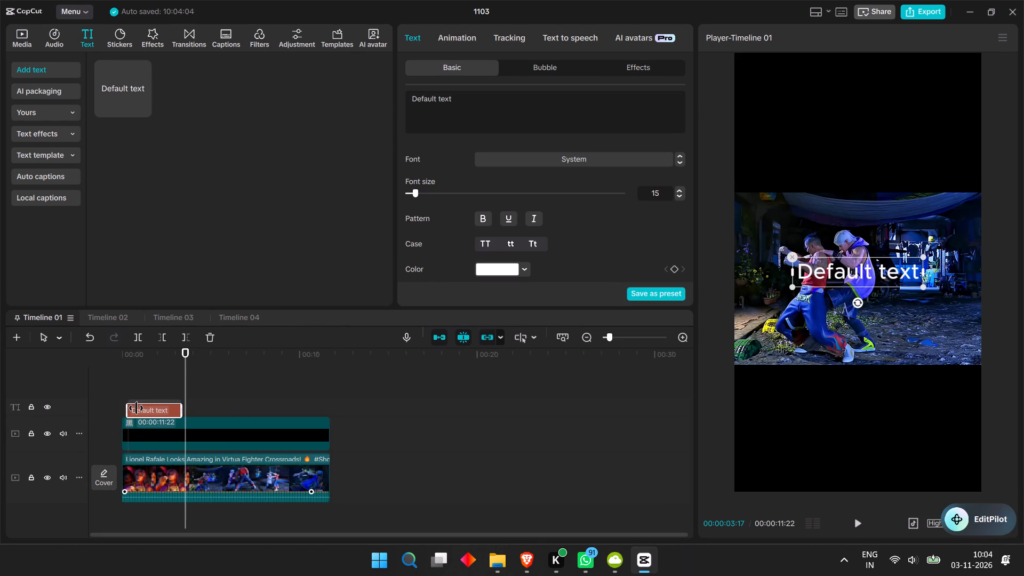
left_click_drag(136, 408, 135, 407)
left_click_drag(178, 402, 315, 404)
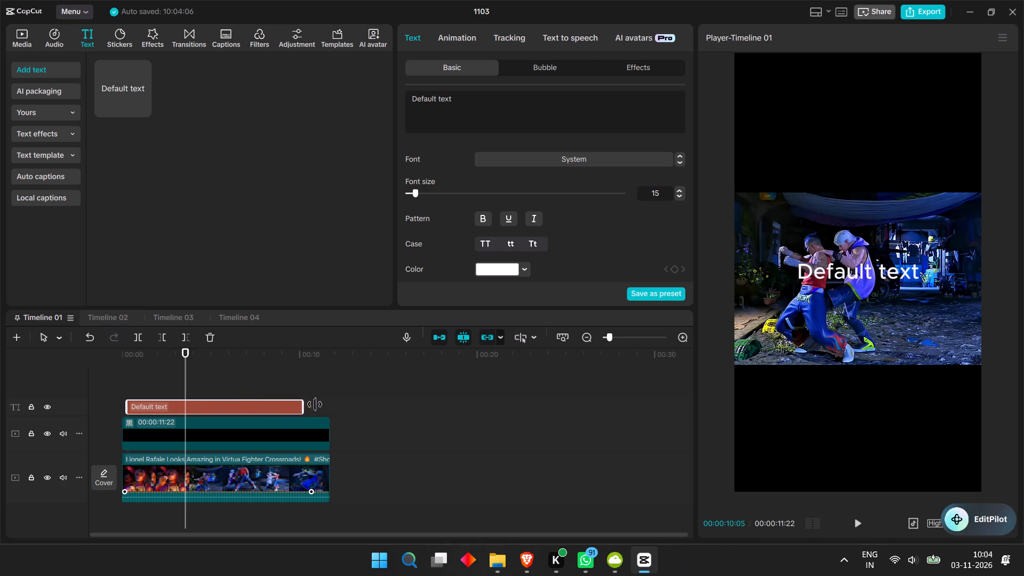
left_click_drag(315, 404, 329, 403)
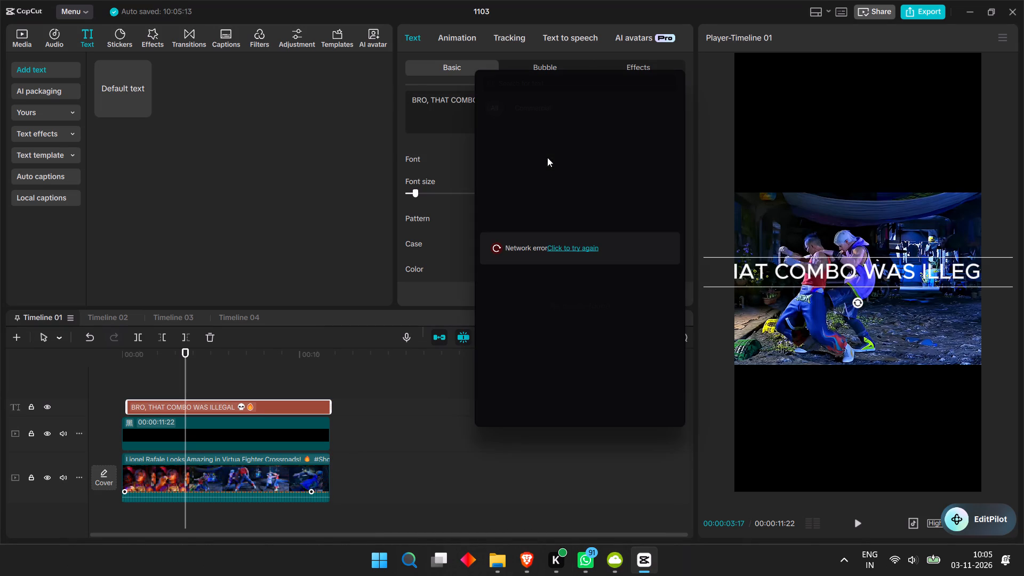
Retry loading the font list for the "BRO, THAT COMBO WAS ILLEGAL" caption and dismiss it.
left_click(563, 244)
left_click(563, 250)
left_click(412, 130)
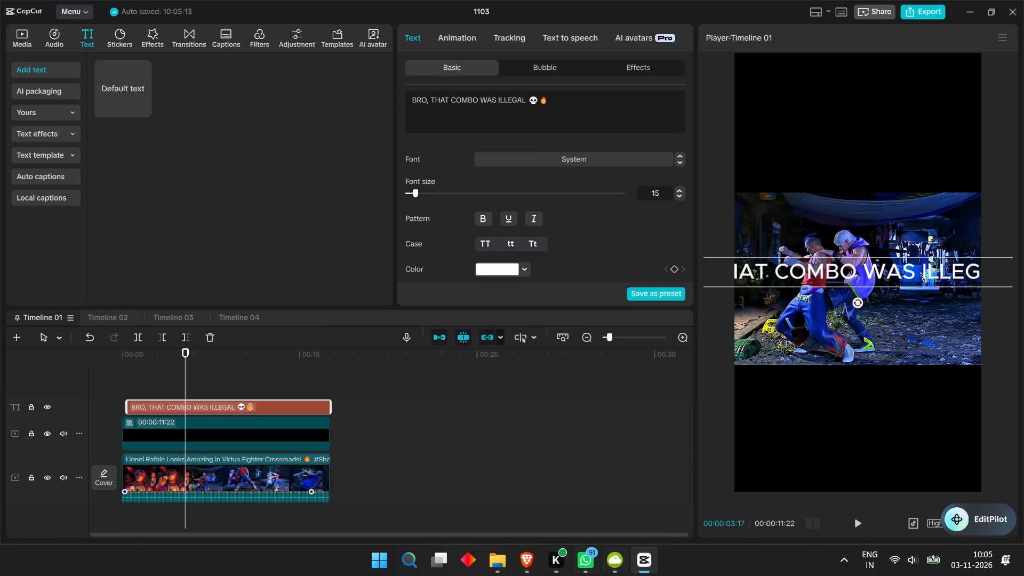
Close the 1103 project and exit CapCut, launching Hotspot Shield VPN from a system search.
left_click(1013, 9)
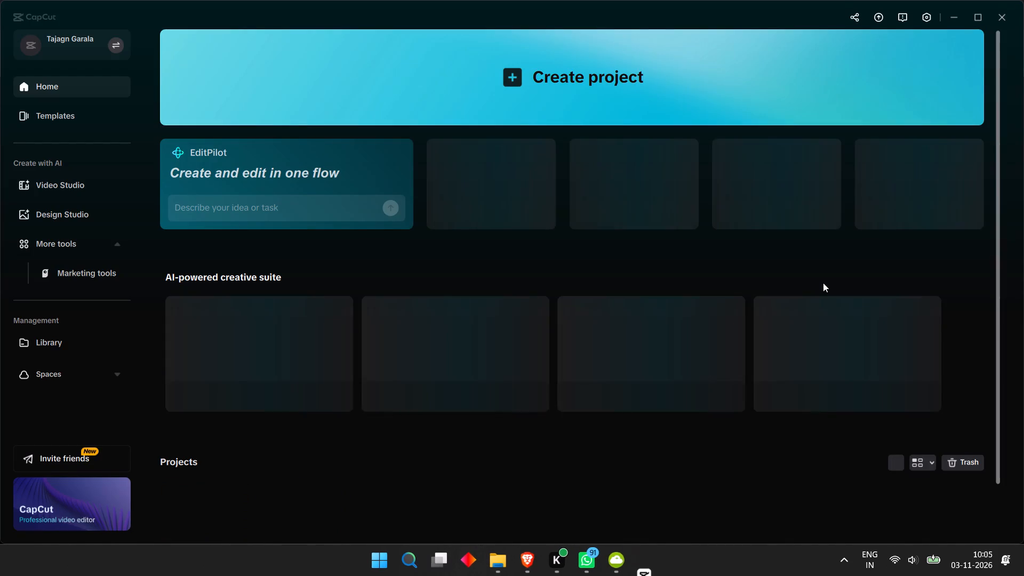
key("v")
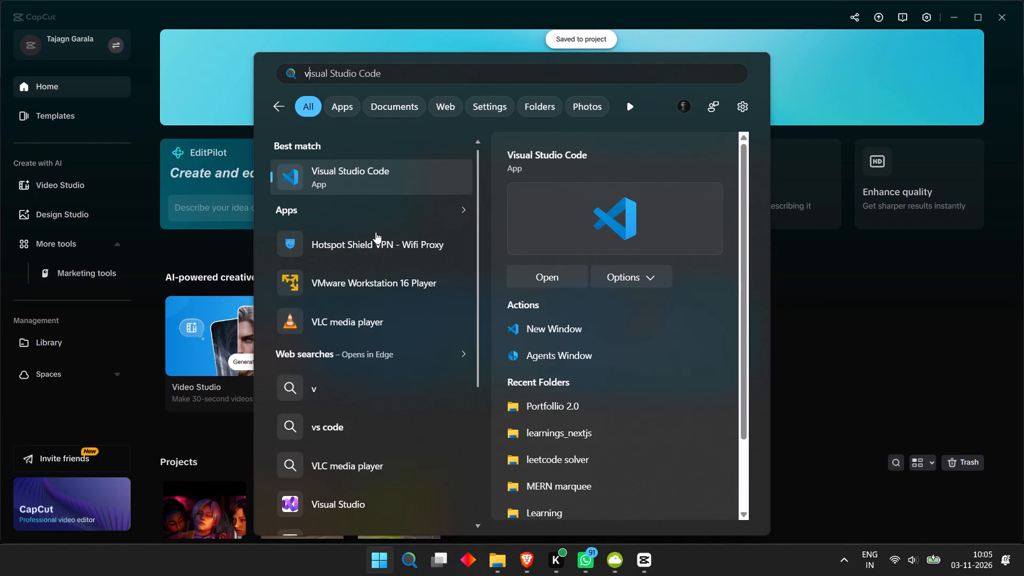
left_click(379, 243)
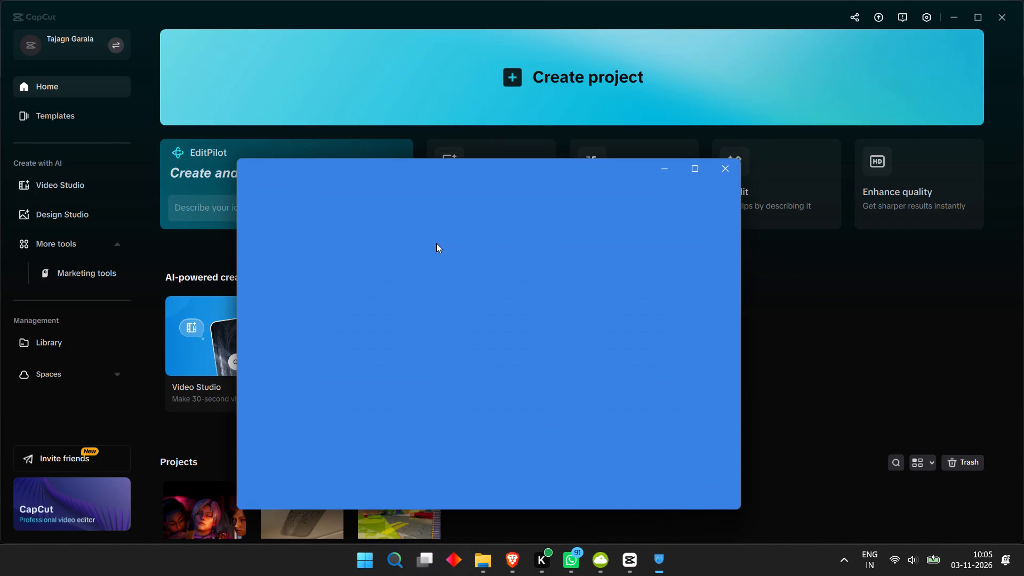
left_click(998, 29)
left_click(1000, 28)
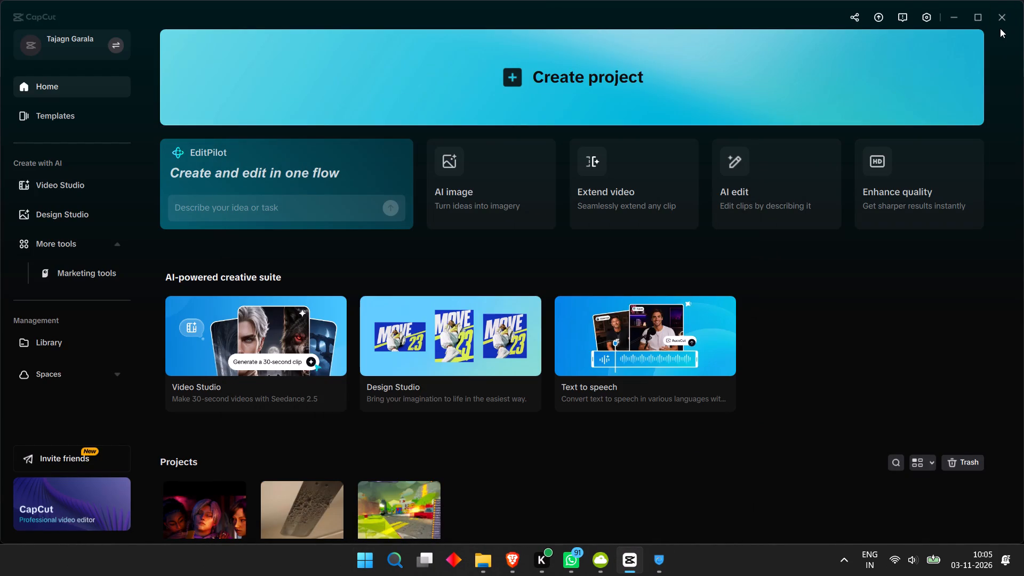
left_click(1006, 23)
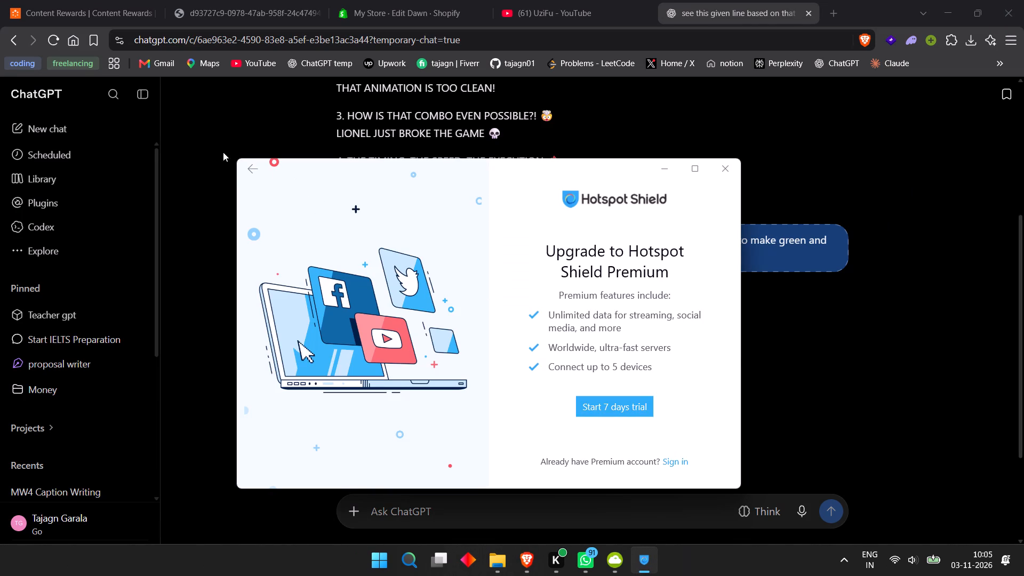
Skip the Hotspot Shield premium offer, connect the VPN with the Automatic location, and dismiss the review request.
left_click(270, 163)
left_click(264, 164)
left_click(508, 316)
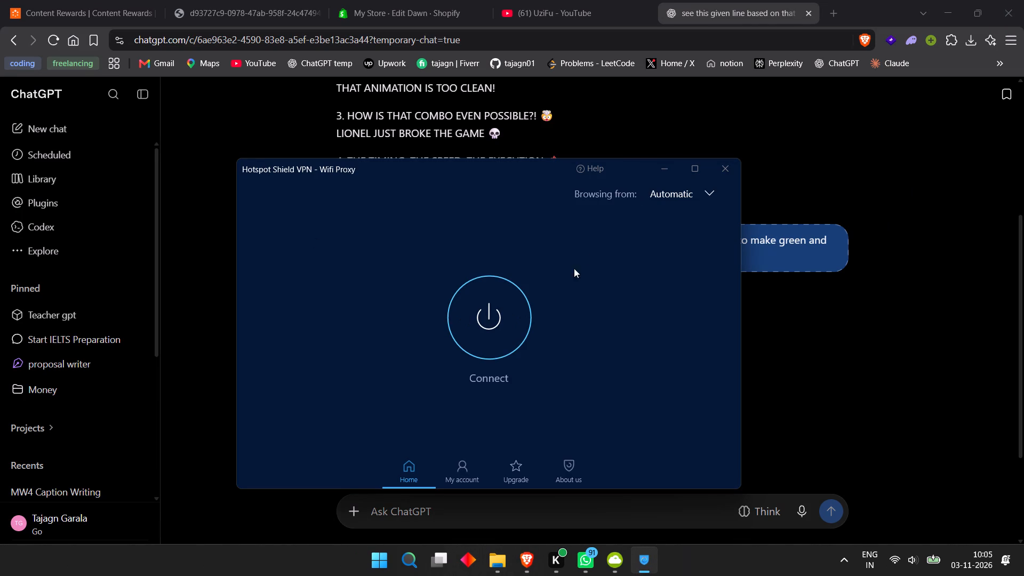
left_click(685, 198)
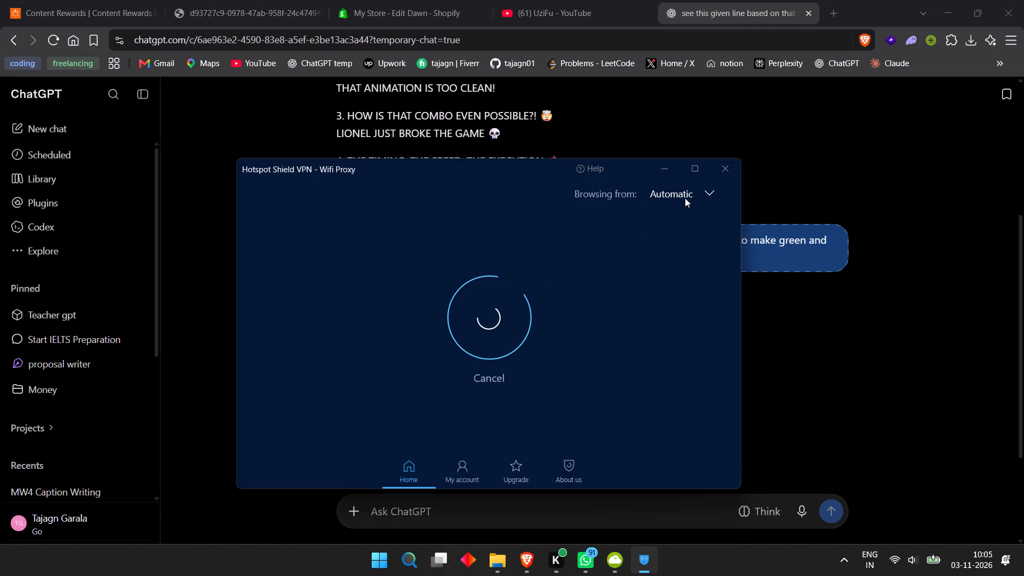
left_click(687, 195)
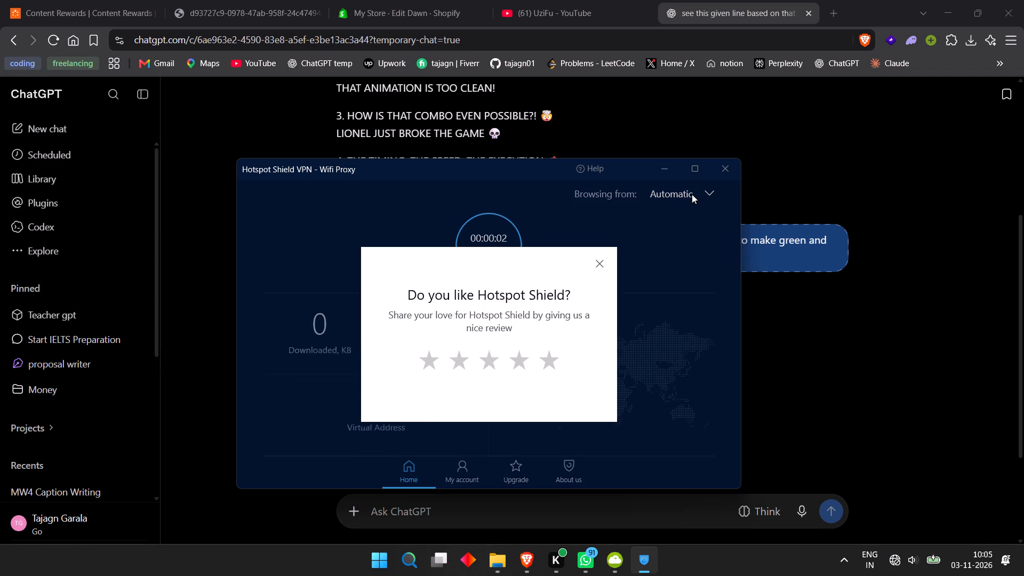
left_click(601, 260)
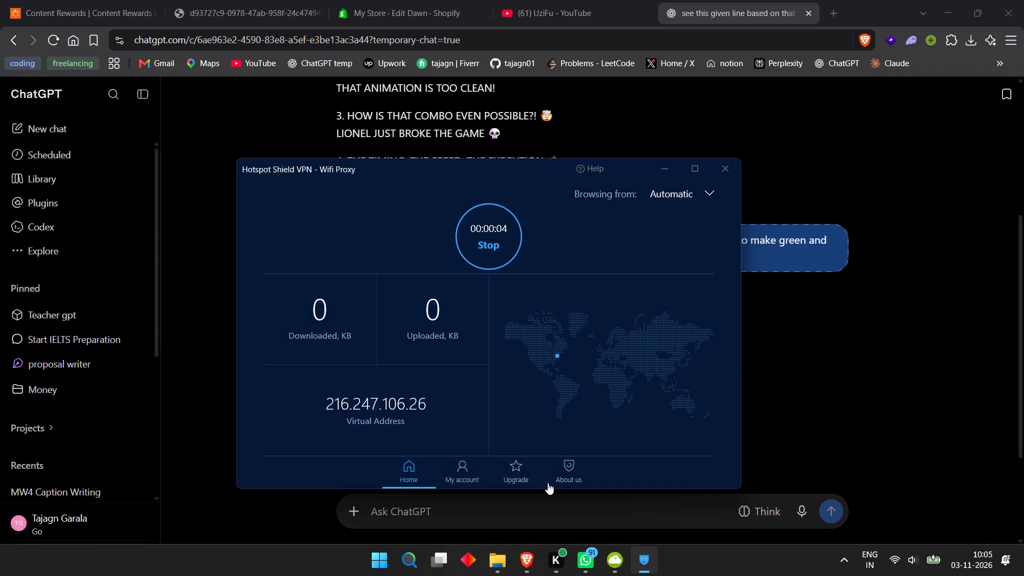
Relaunch CapCut, confirm the environment test, and reopen the 1103 project.
key("alt+space")
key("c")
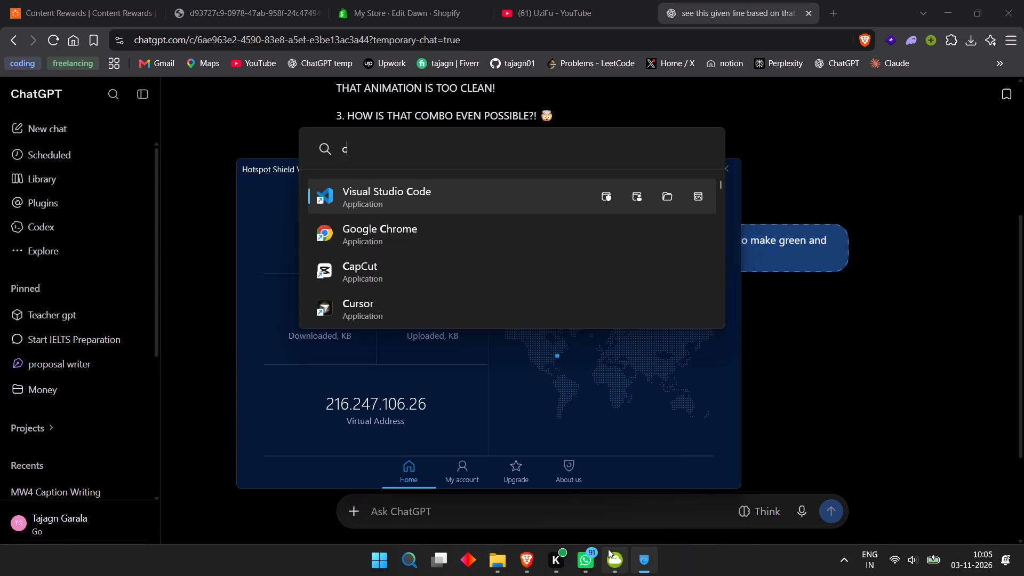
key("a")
left_click(450, 198)
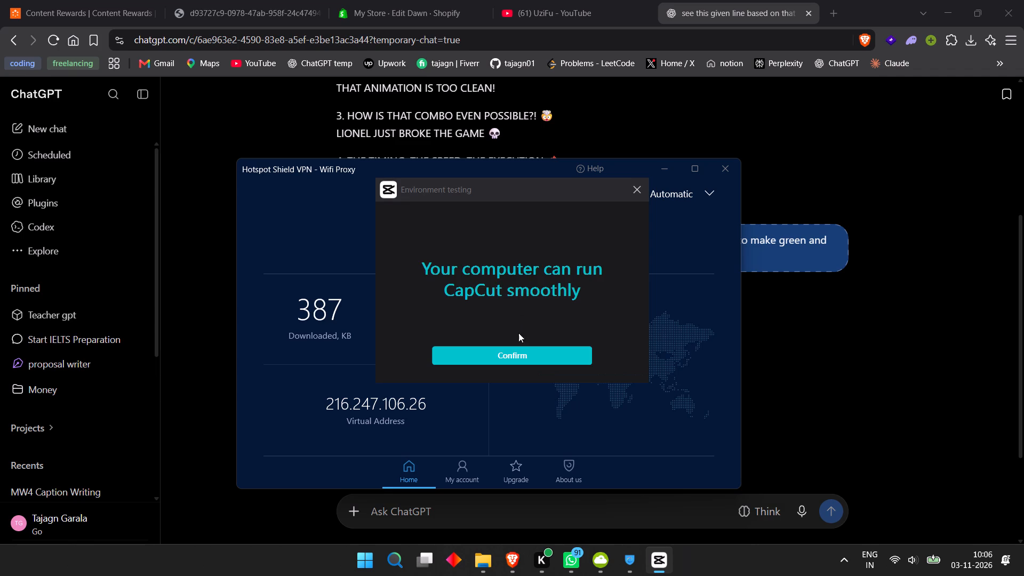
left_click(518, 347)
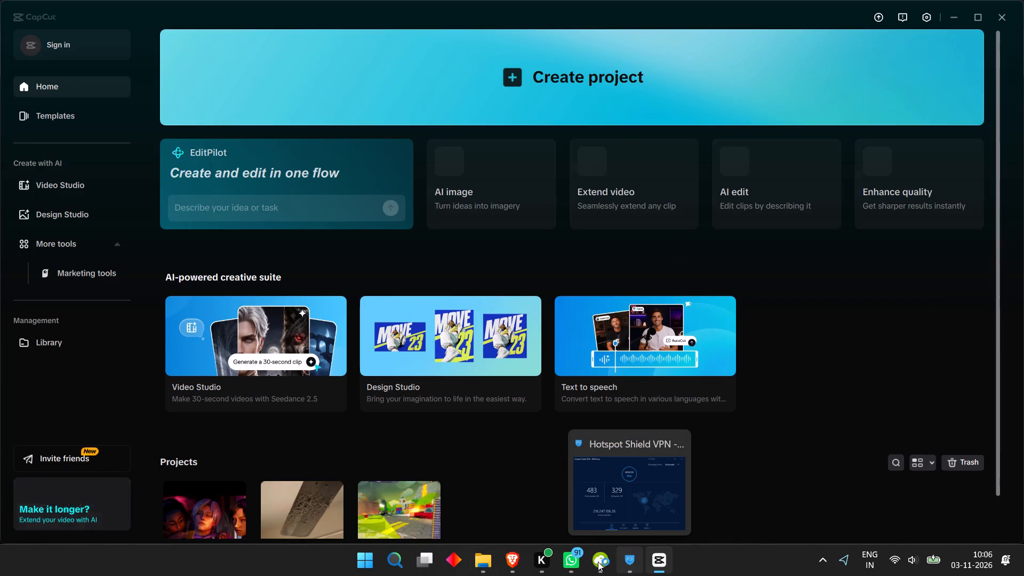
left_click(210, 518)
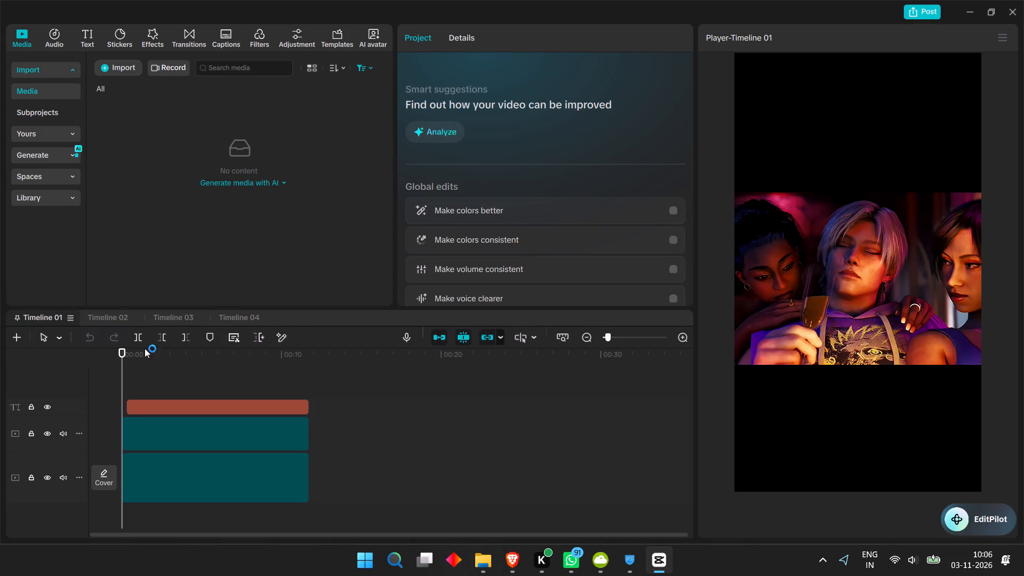
Extend the start of the "BRO, THAT COMBO WAS ILLEGAL" text clip to the beginning of Timeline 01.
left_click(141, 402)
left_click_drag(125, 407, 125, 407)
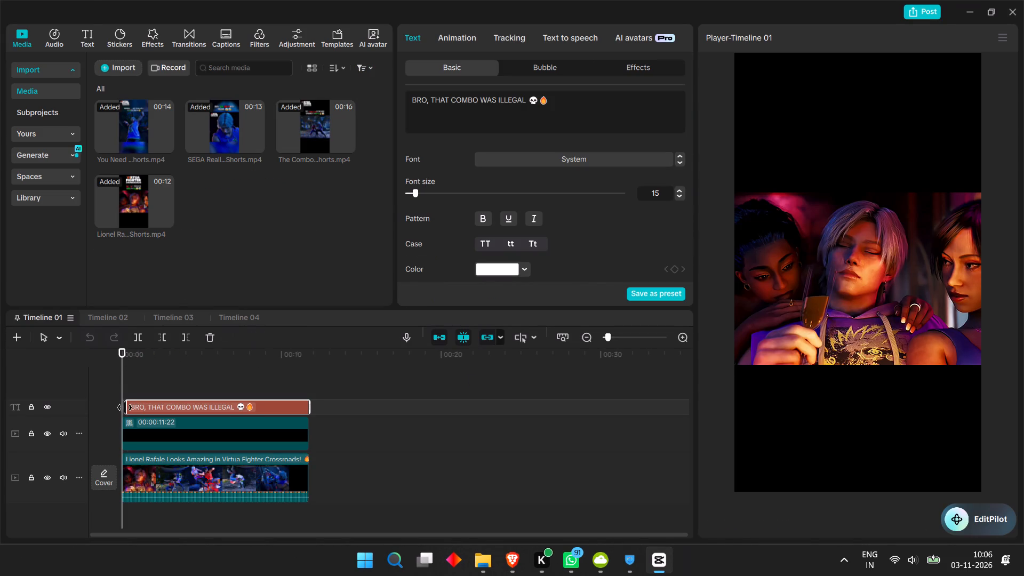
left_click_drag(125, 407, 107, 409)
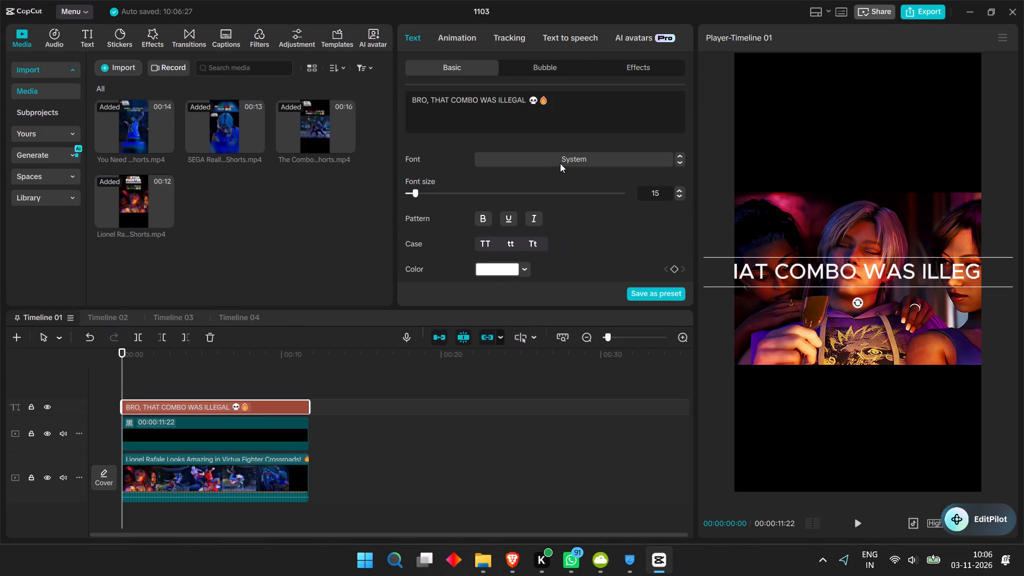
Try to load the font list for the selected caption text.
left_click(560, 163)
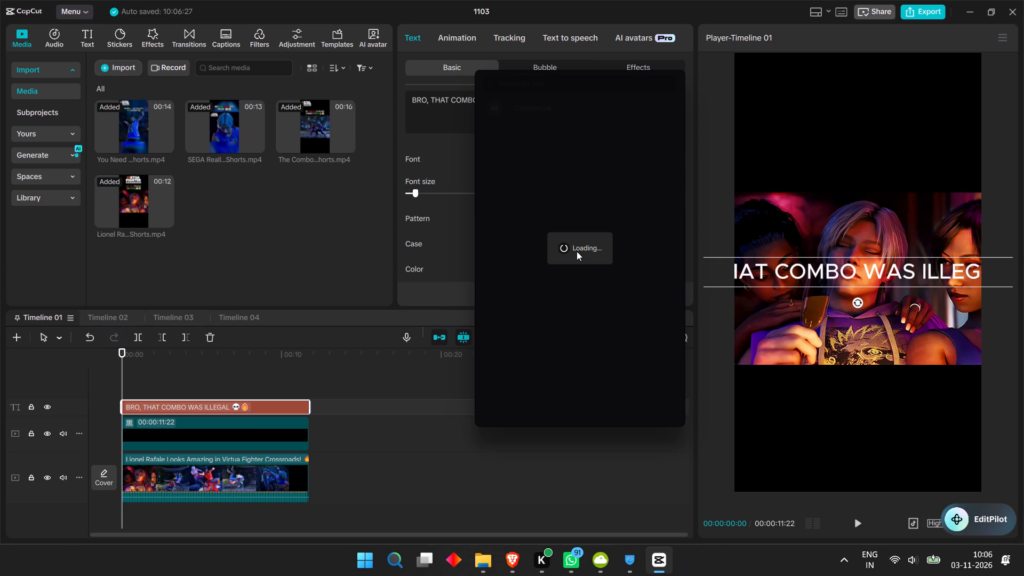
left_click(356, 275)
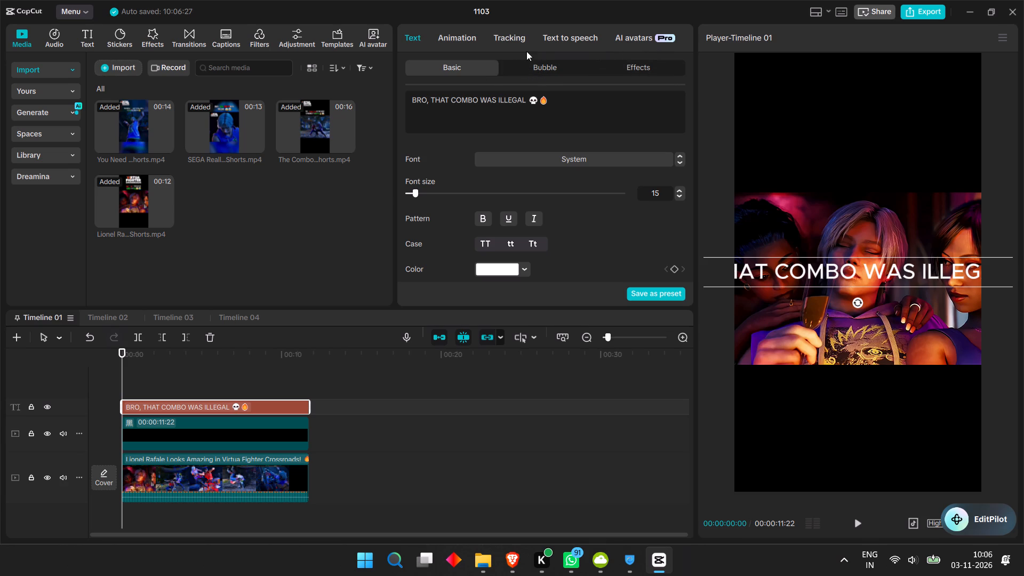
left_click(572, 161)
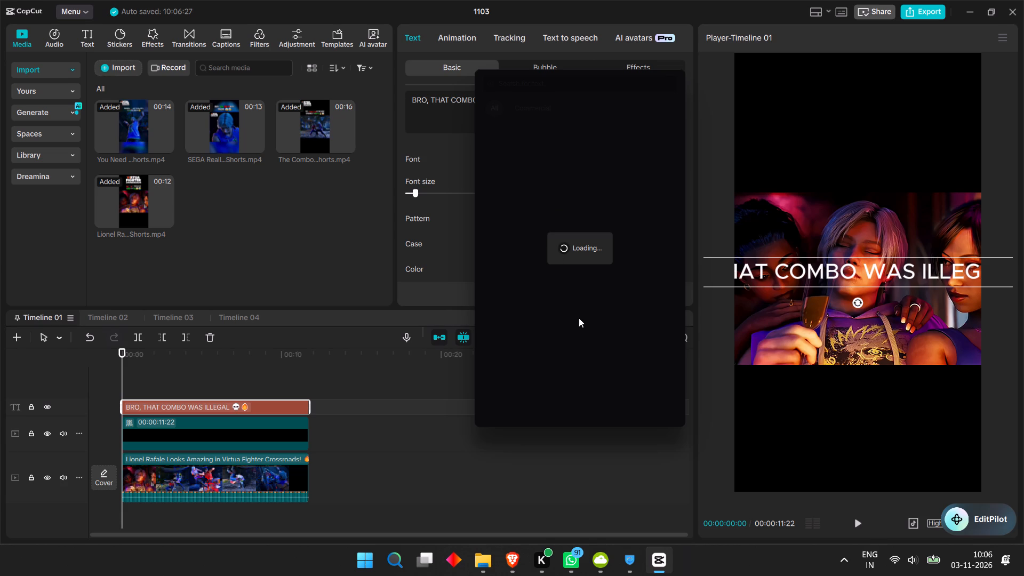
Switch to Hotspot Shield, stop the VPN connection, and close its window.
left_click(635, 554)
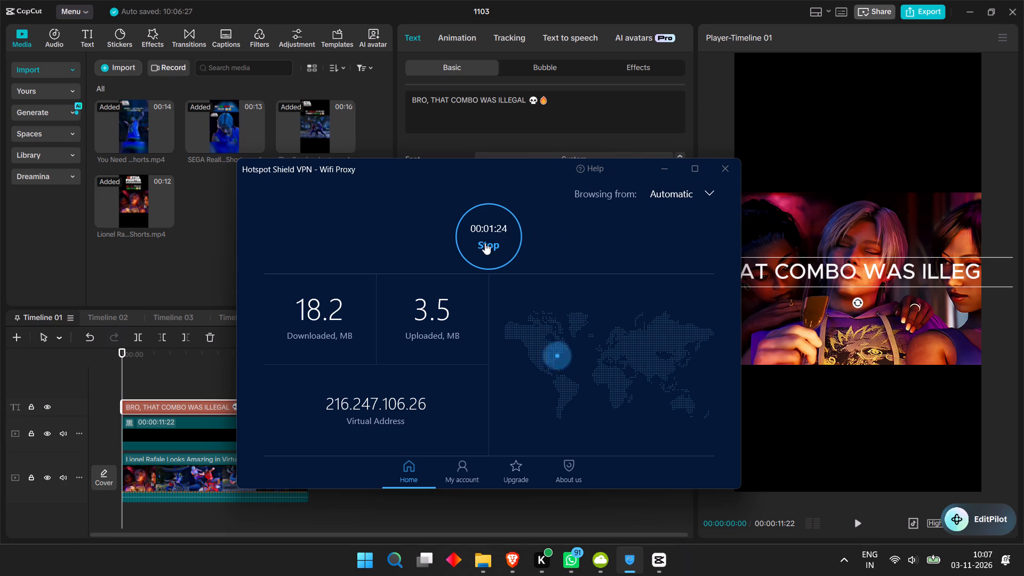
left_click(485, 243)
left_click(718, 167)
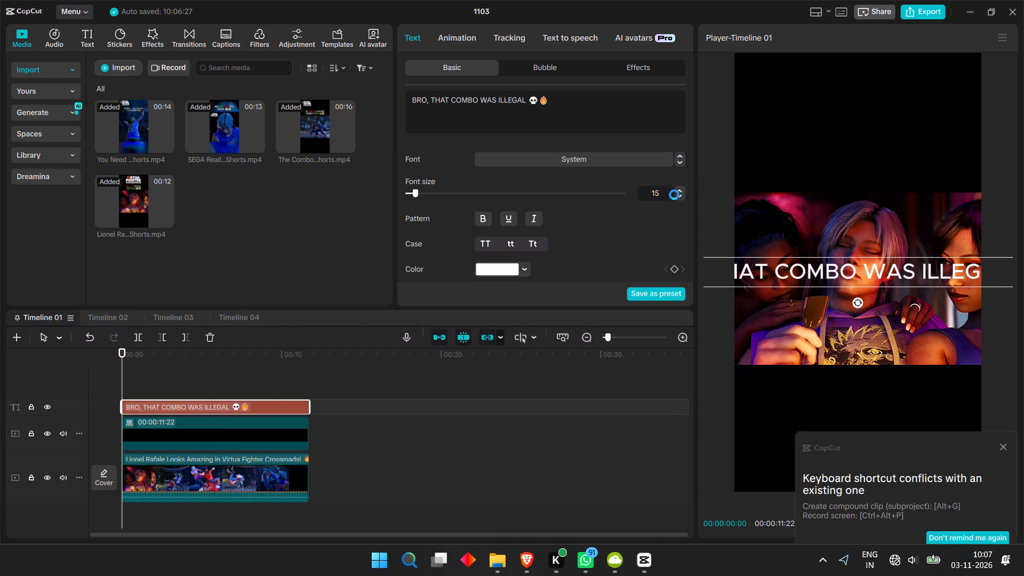
Set the font of the "BRO, THAT COMBO WAS ILLEGAL" caption to Rubik.
left_click(566, 159)
left_click(566, 159)
left_click(566, 159)
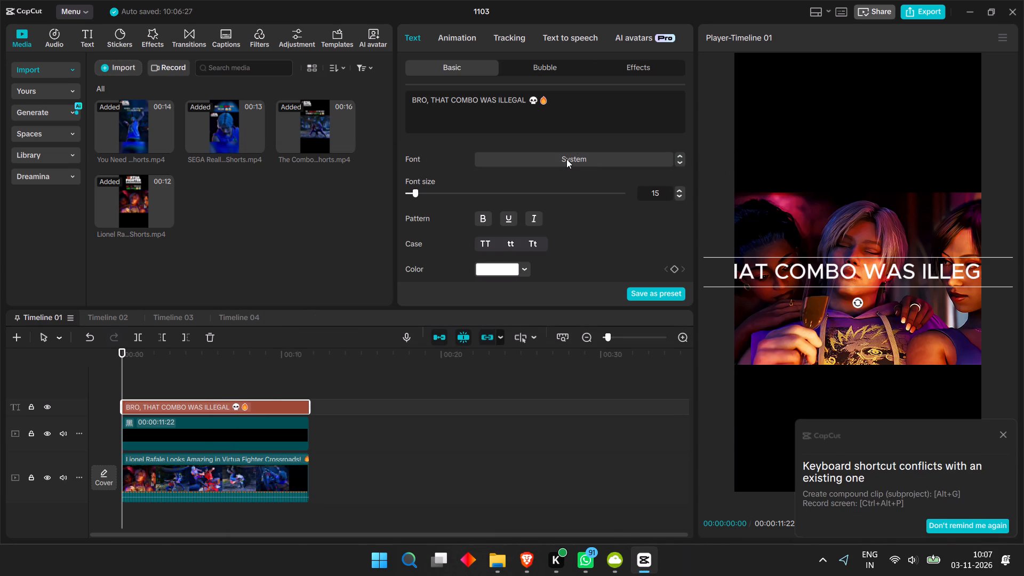
left_click(558, 155)
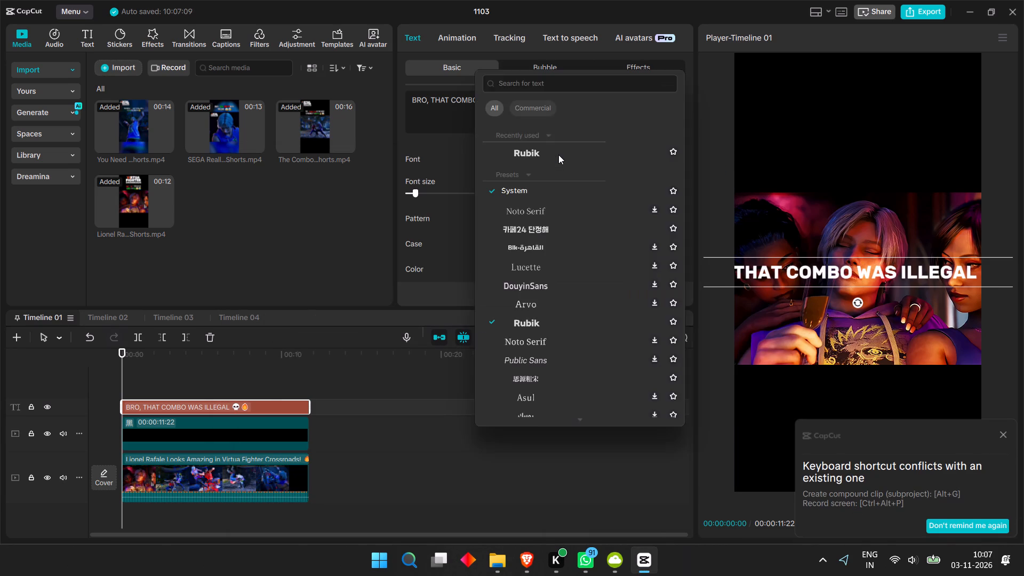
left_click(616, 116)
left_click(591, 162)
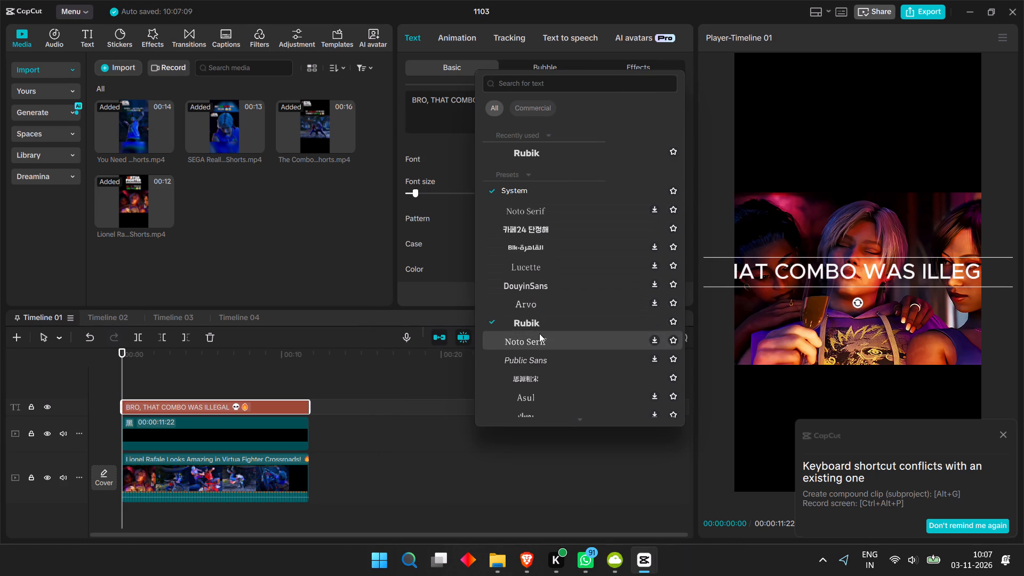
left_click(539, 322)
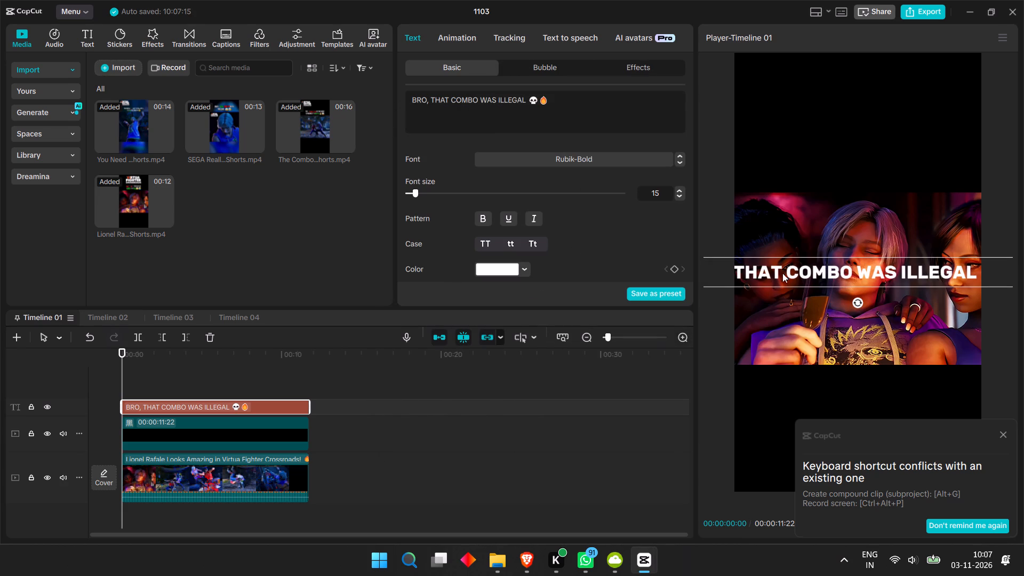
Narrow the caption box so the text wraps onto two lines and place it in the black area just above the footage.
left_click_drag(785, 271, 814, 138)
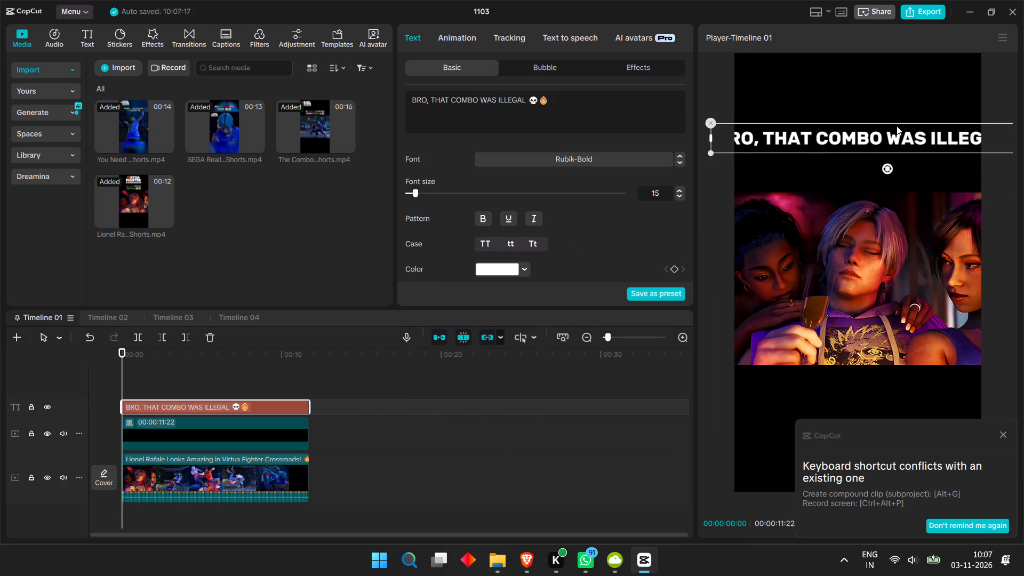
left_click_drag(890, 130, 699, 113)
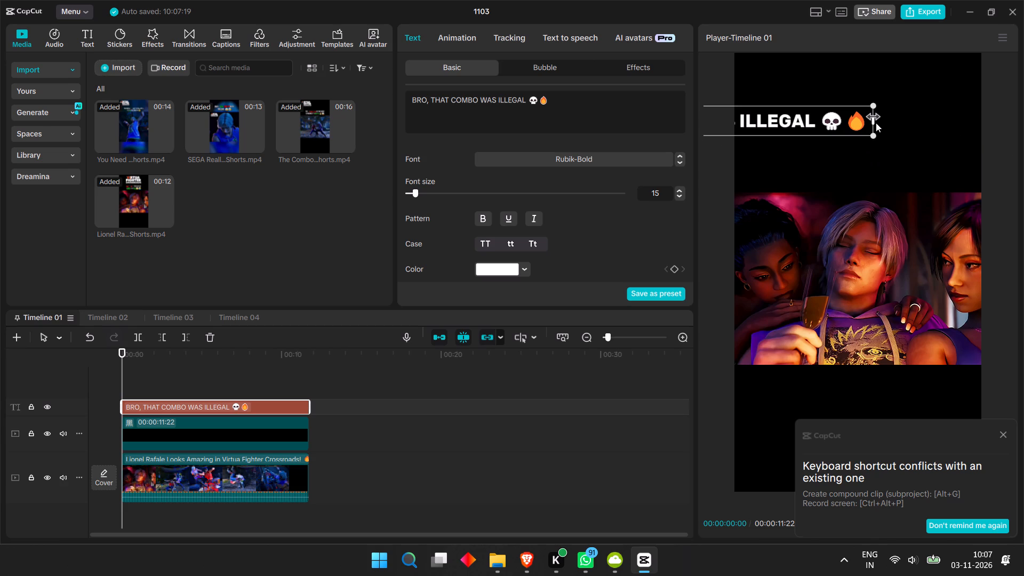
left_click_drag(873, 119, 770, 120)
left_click_drag(750, 123, 910, 155)
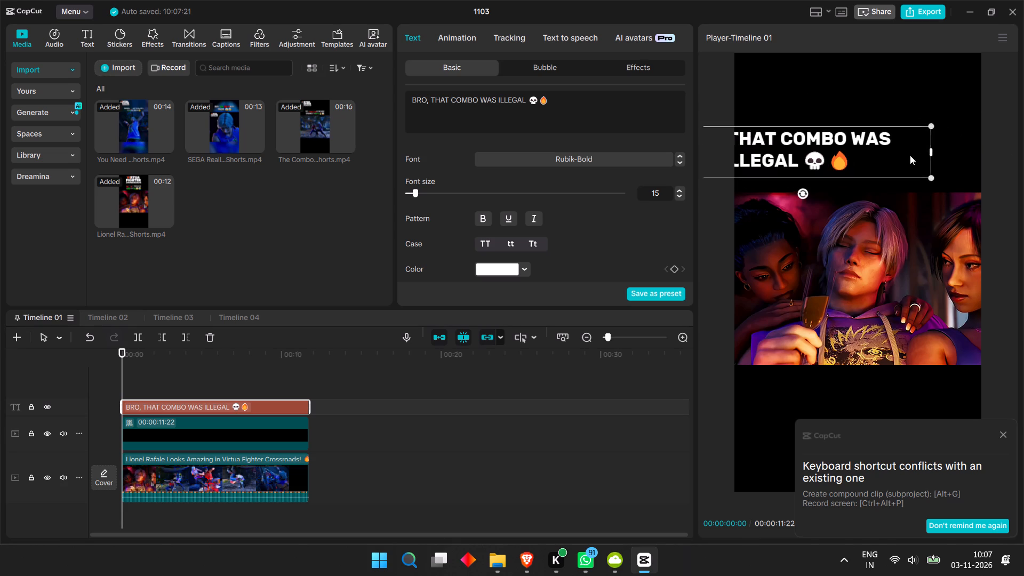
left_click_drag(910, 155, 958, 165)
left_click(535, 568)
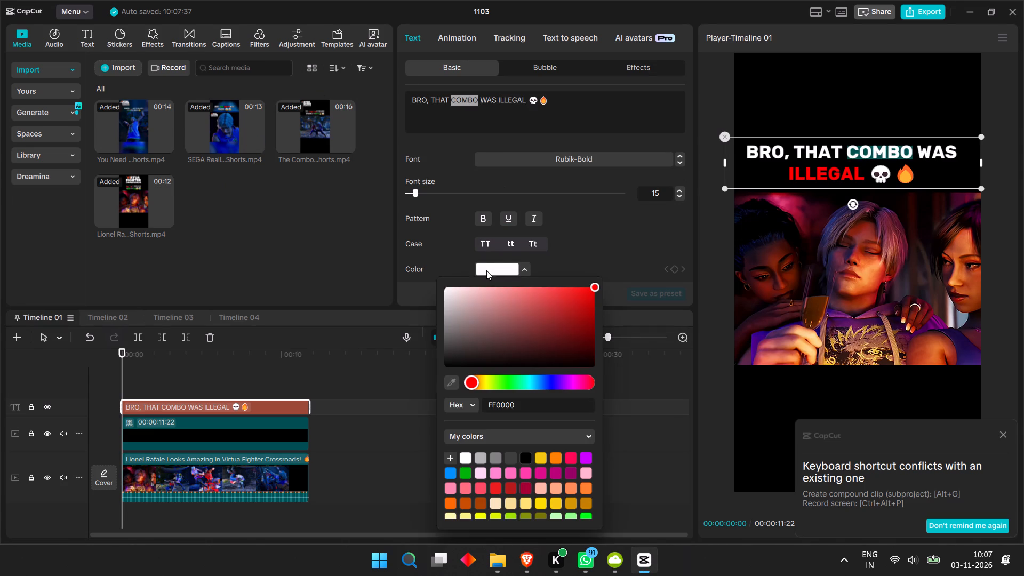
left_click(508, 383)
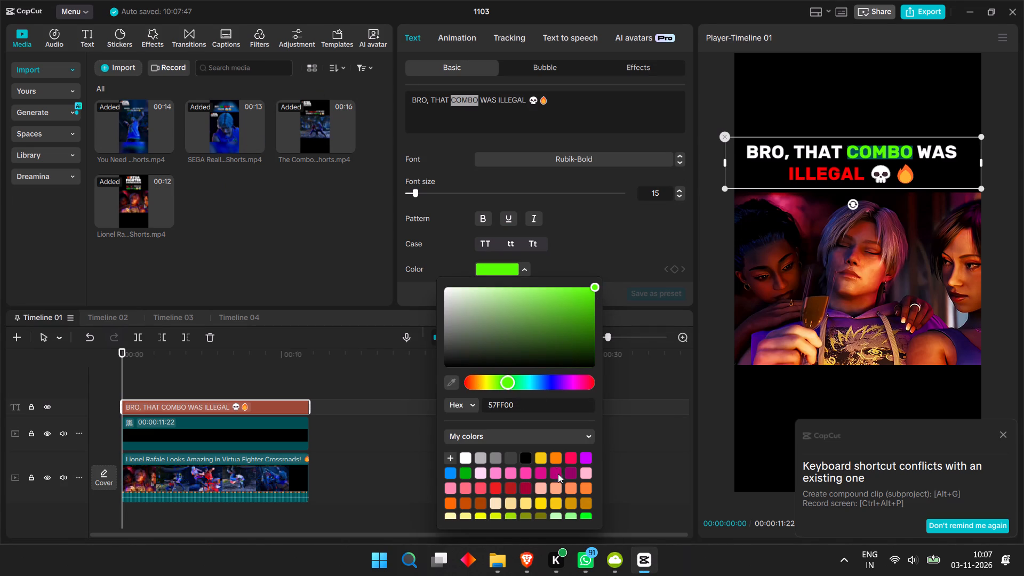
scroll(567, 493, "down", 1)
left_click(446, 485)
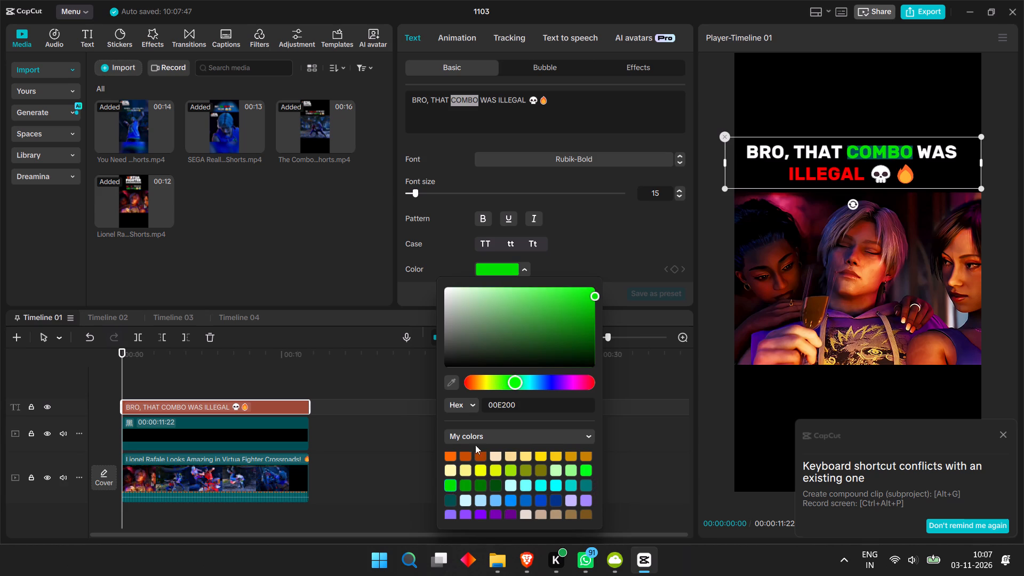
left_click(587, 221)
left_click(861, 101)
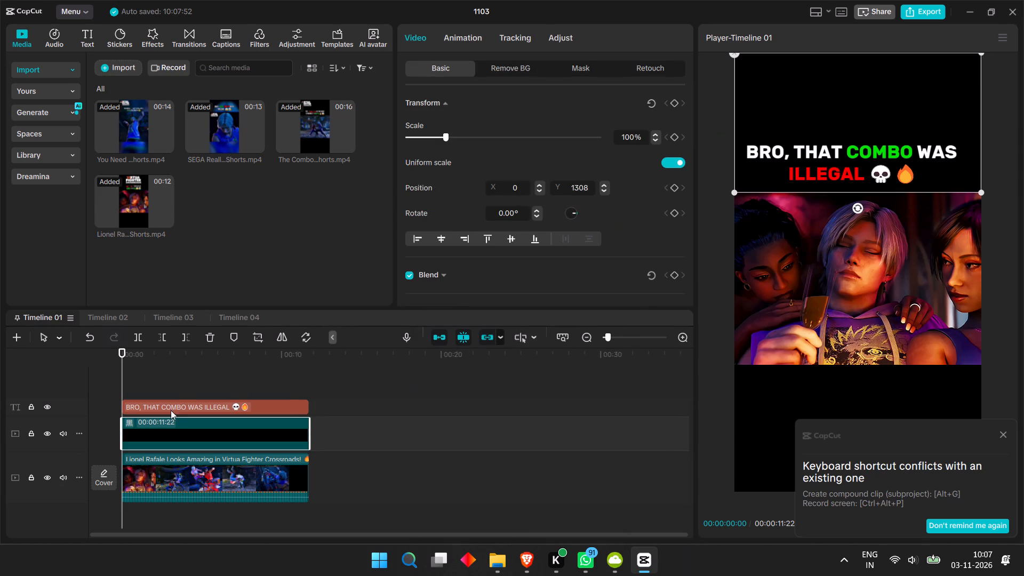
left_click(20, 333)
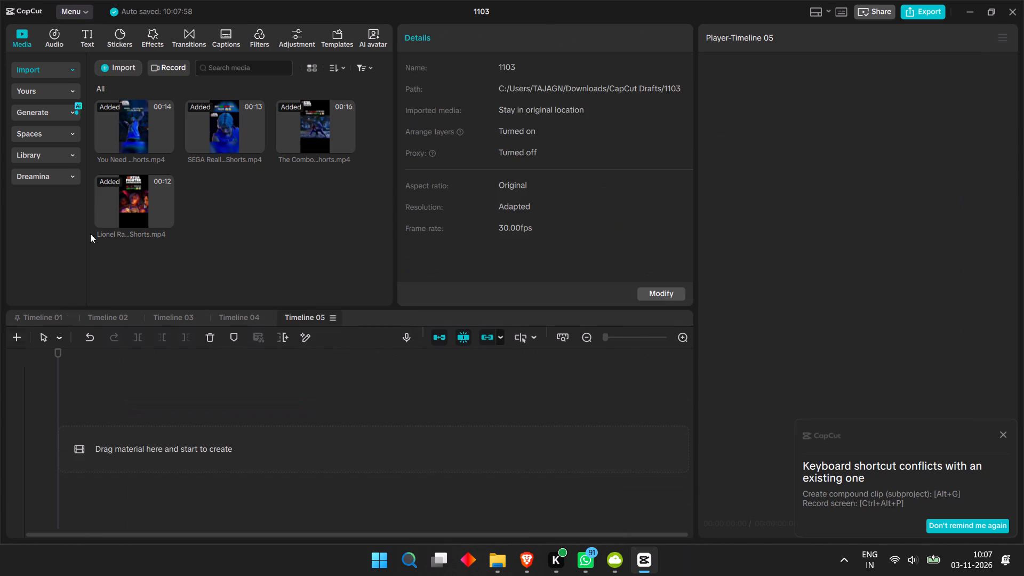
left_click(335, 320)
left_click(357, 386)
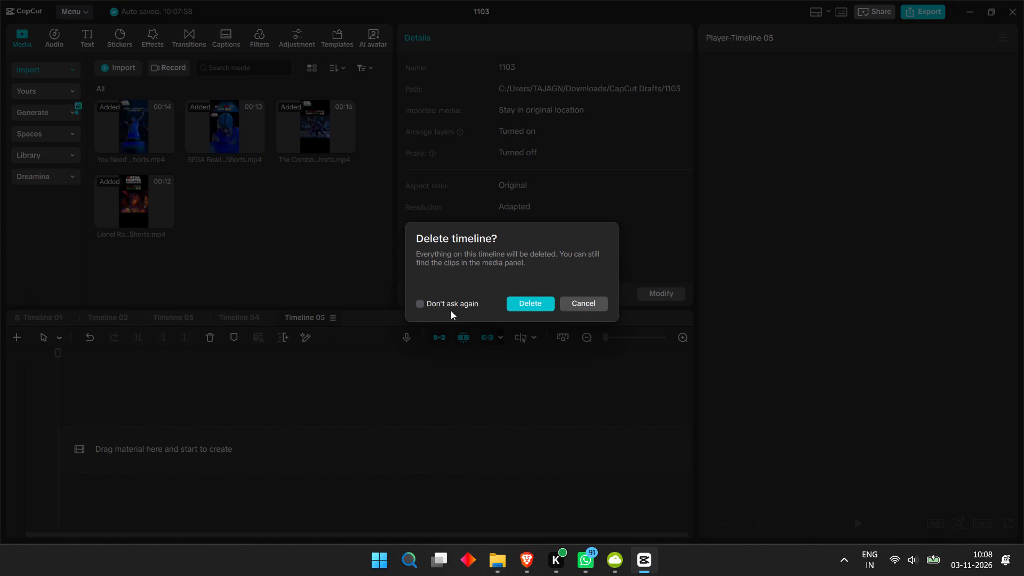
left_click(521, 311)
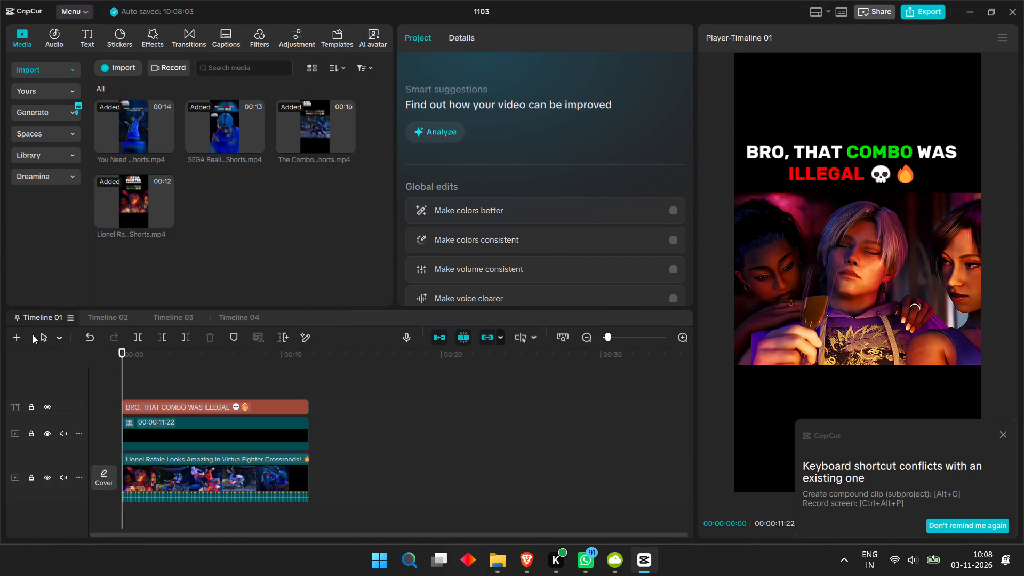
Import the Virtua Fighter Crossroads logo image from the Downloads folder into the project media.
left_click(100, 66)
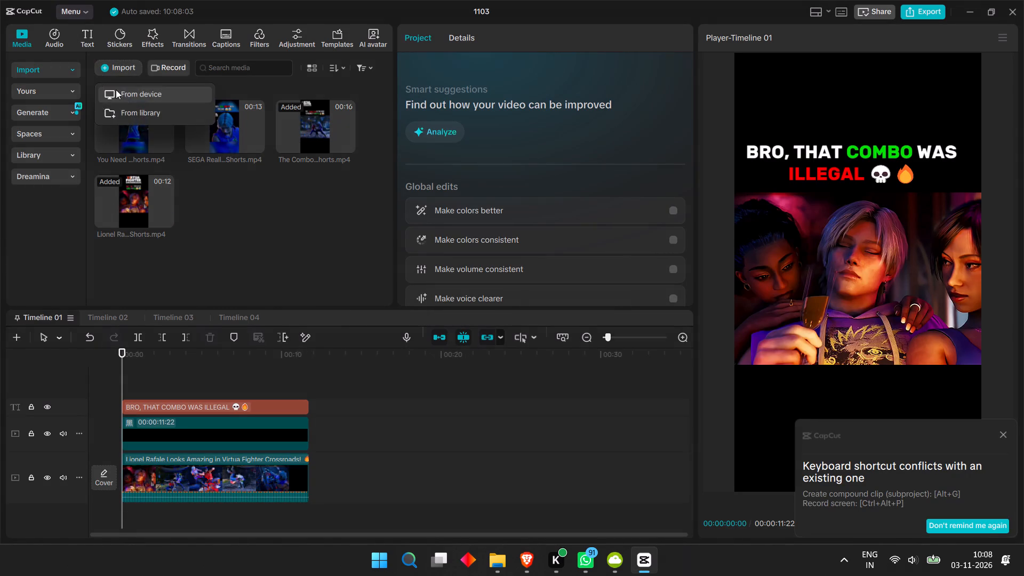
left_click(116, 90)
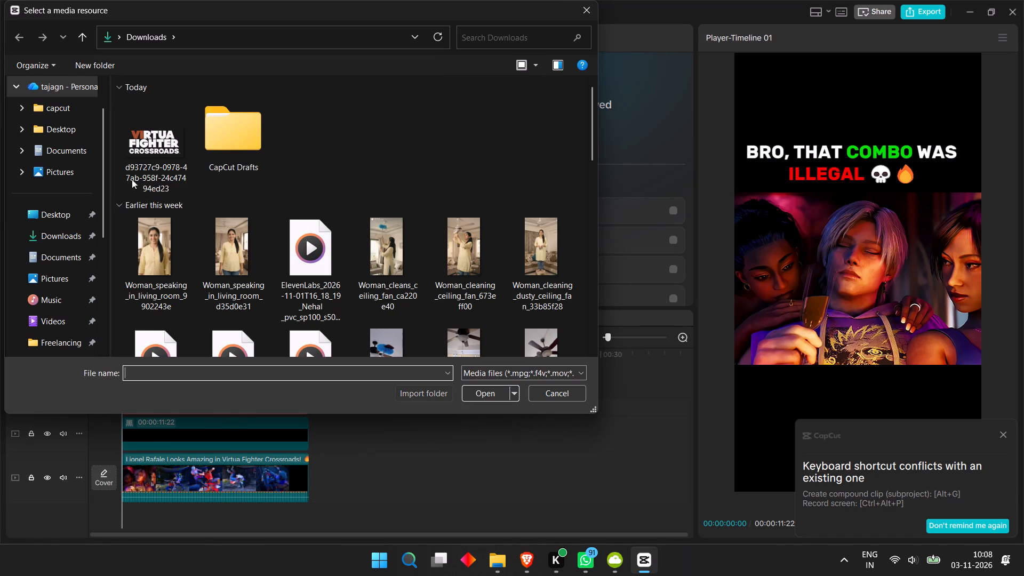
left_click(139, 141)
left_click(487, 398)
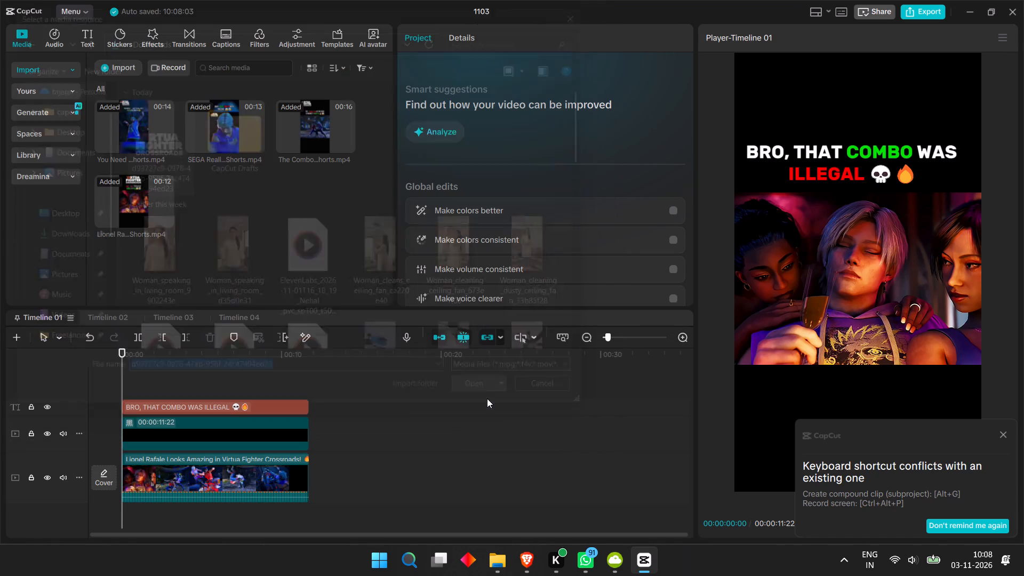
Add the campaign logo on a new track above the caption in Timeline 01 and extend it to the clip's end.
left_click(225, 203)
left_click_drag(225, 203, 135, 374)
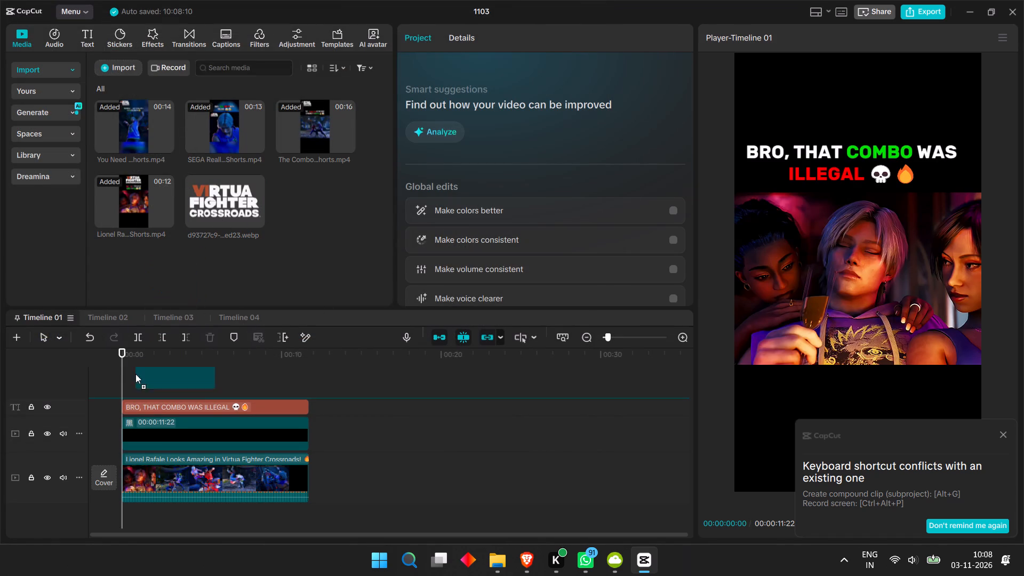
left_click_drag(135, 374, 119, 391)
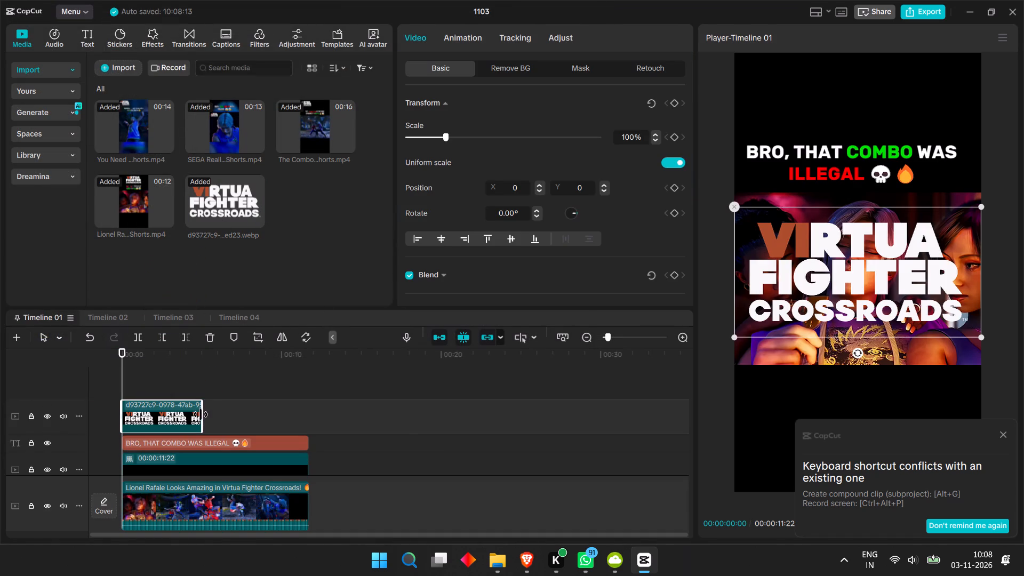
left_click_drag(201, 414, 309, 414)
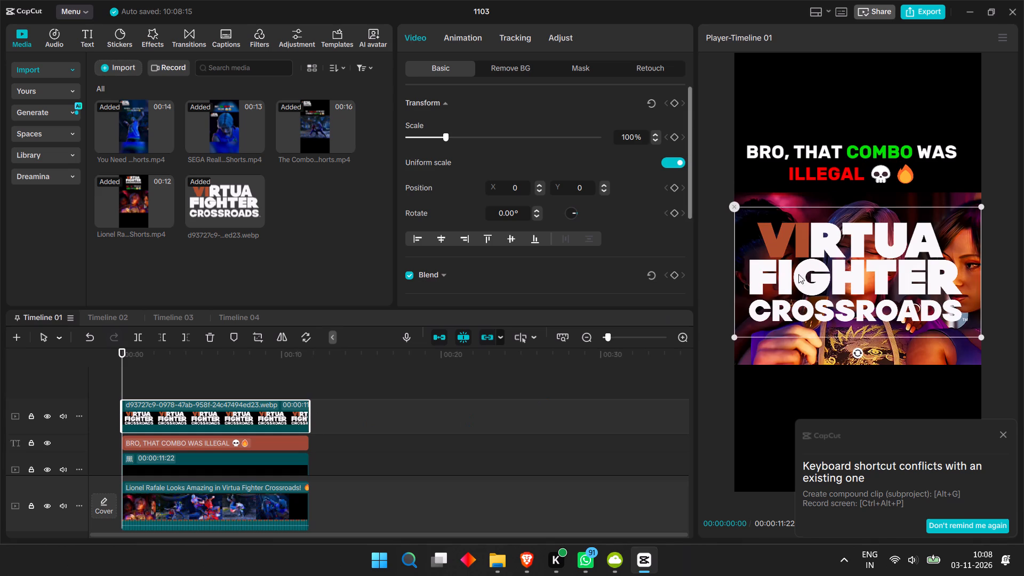
Scale the campaign logo to about 54% and place it just below the footage at the frame's left edge, about X -493, Y -1105.
left_click_drag(815, 270, 804, 412)
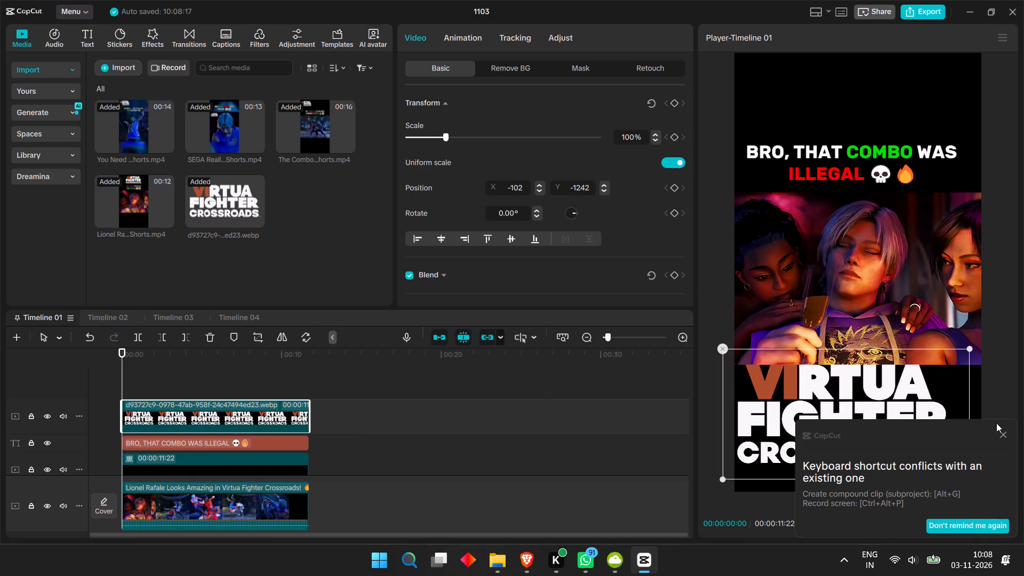
left_click(1002, 433)
left_click_drag(966, 345, 896, 407)
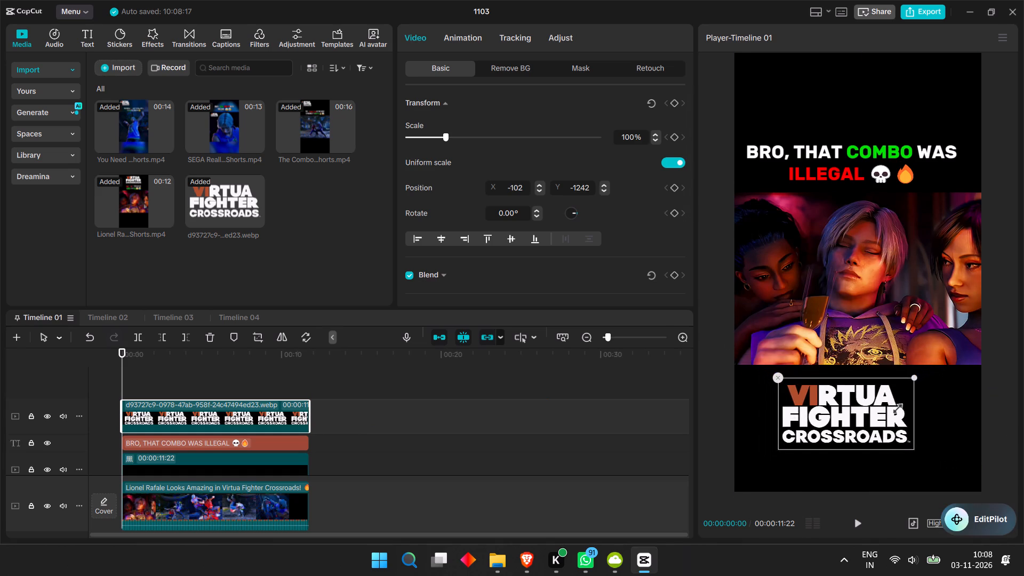
left_click_drag(896, 407, 895, 408)
left_click_drag(849, 417, 819, 409)
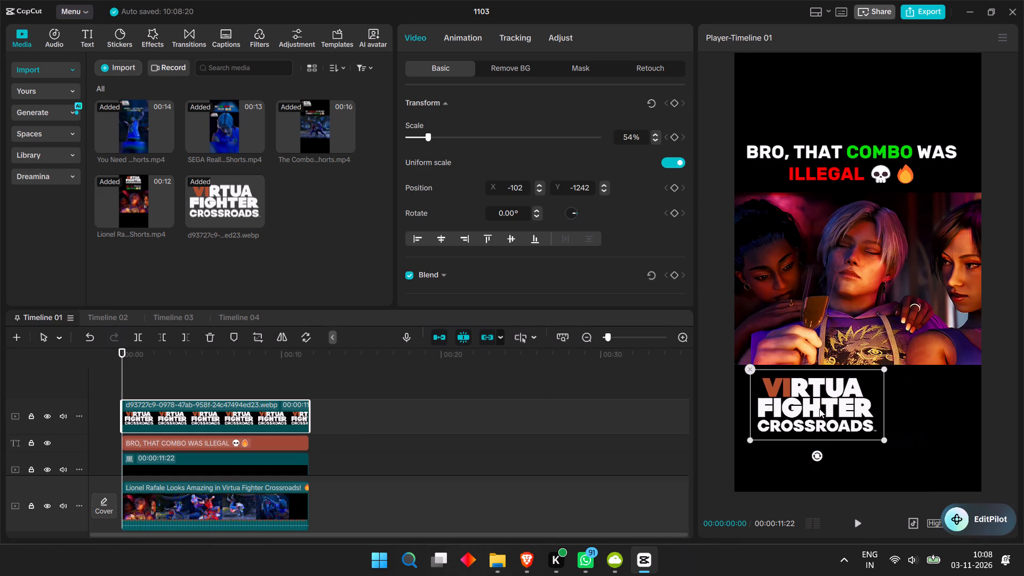
left_click_drag(819, 409, 801, 402)
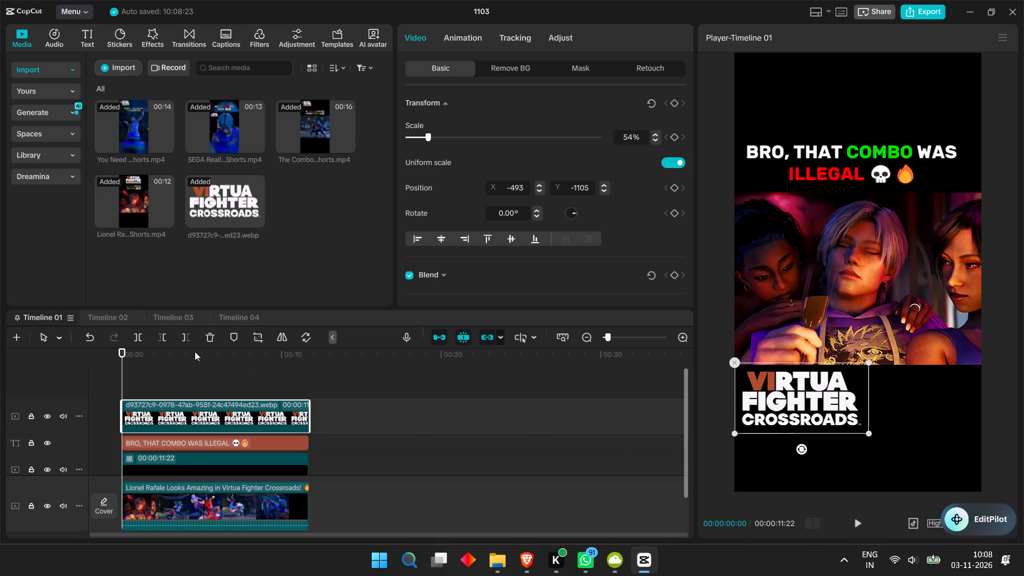
Copy the logo, caption and black cover layers from Timeline 01 into Timeline 02 and extend them to the clip's end.
left_click(110, 315)
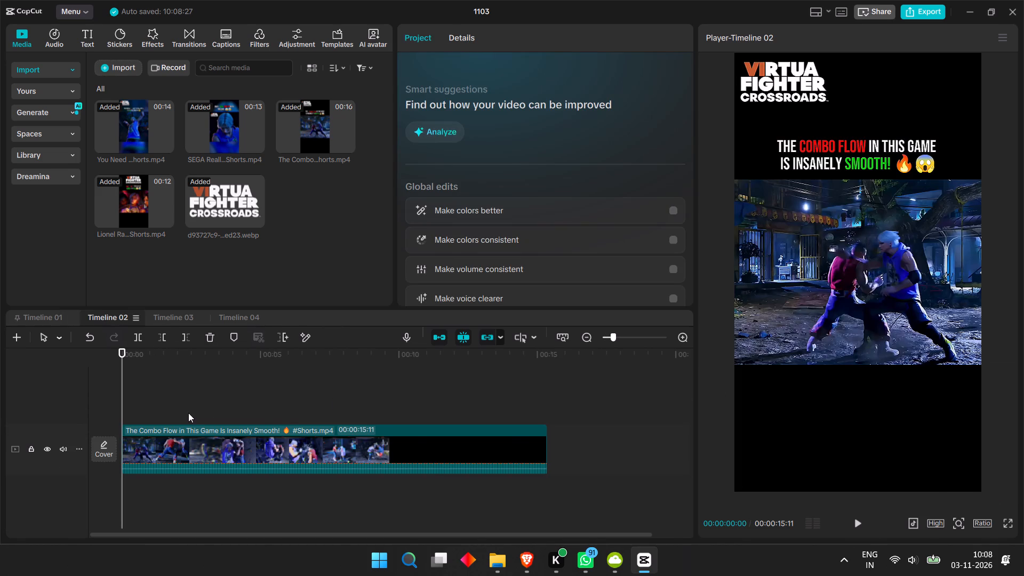
left_click(47, 313)
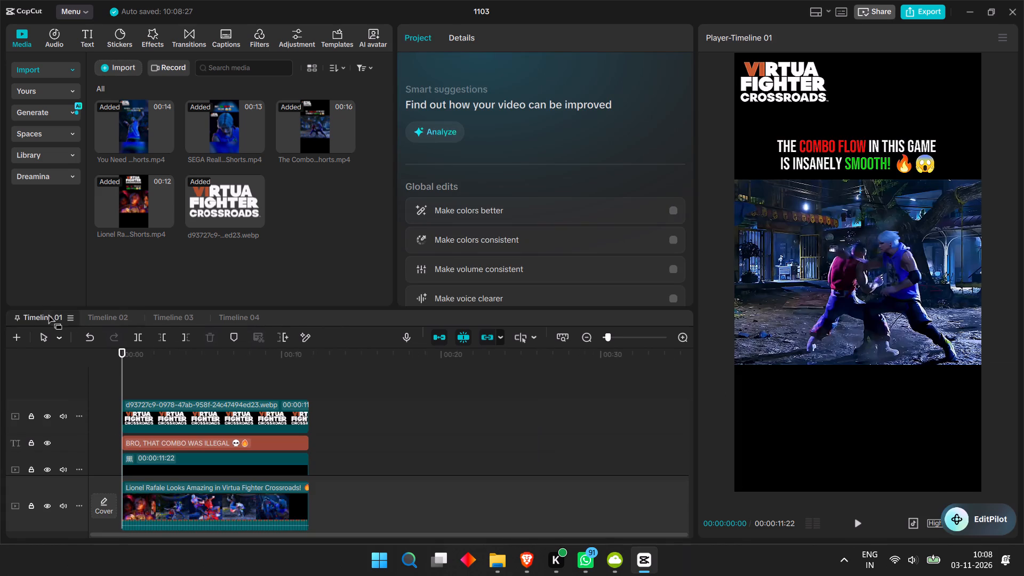
left_click_drag(335, 468, 209, 407)
key("ctrl+c")
left_click(114, 314)
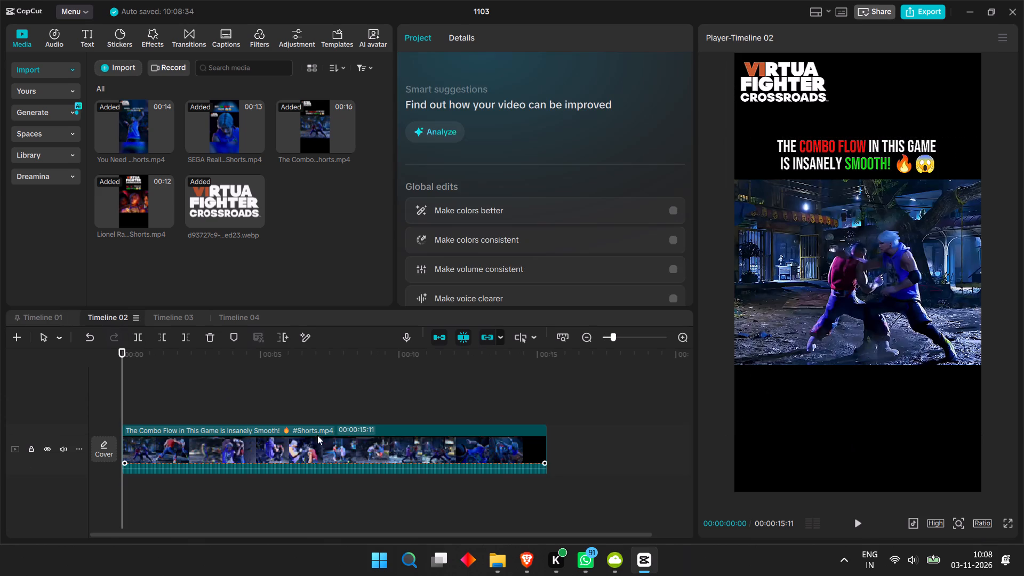
key("ctrl+v")
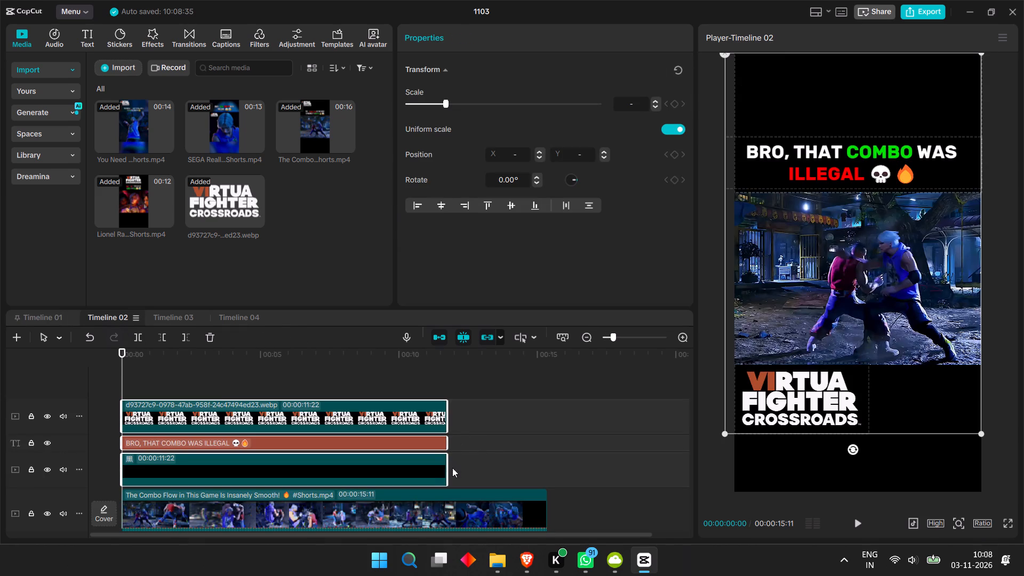
left_click_drag(446, 472, 545, 480)
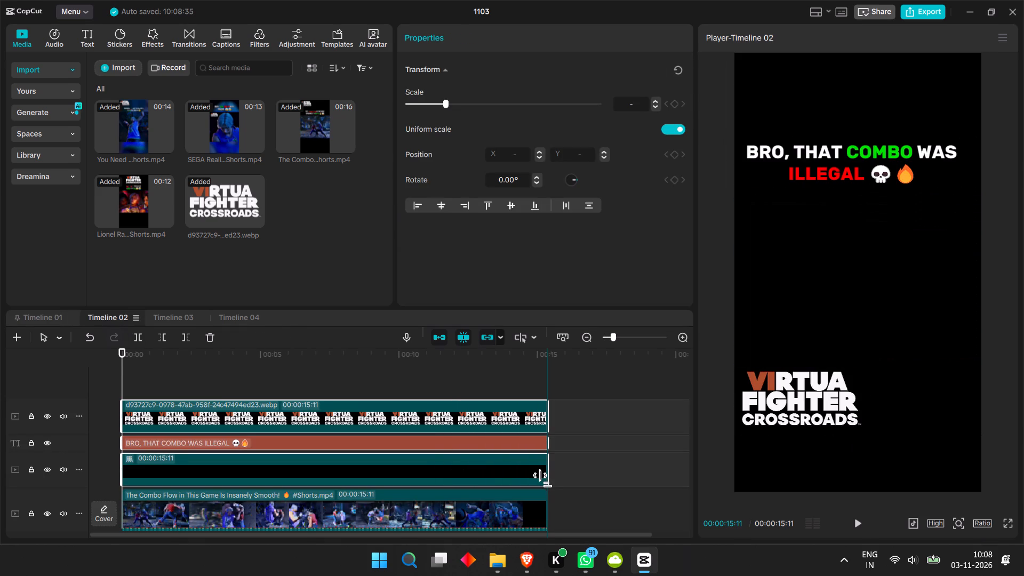
left_click_drag(545, 480, 544, 482)
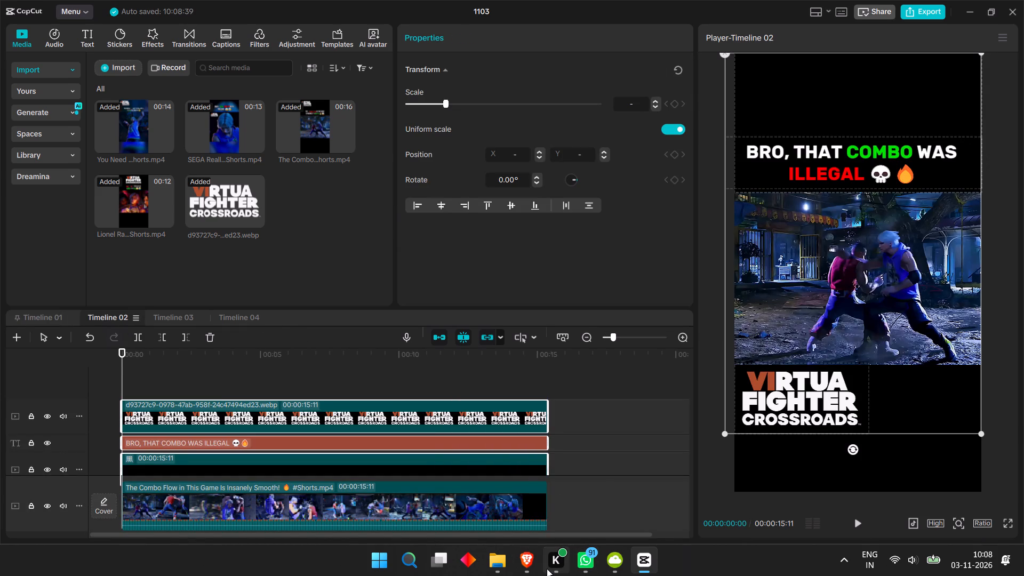
Normalize the loudness of the footage clip in Timeline 02 and play a short preview.
left_click(371, 507)
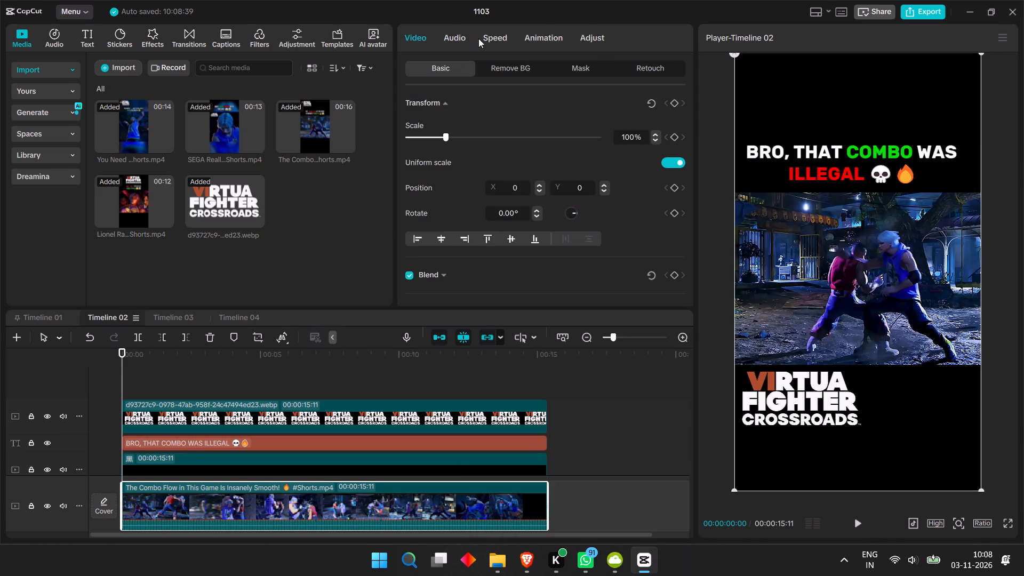
left_click(455, 39)
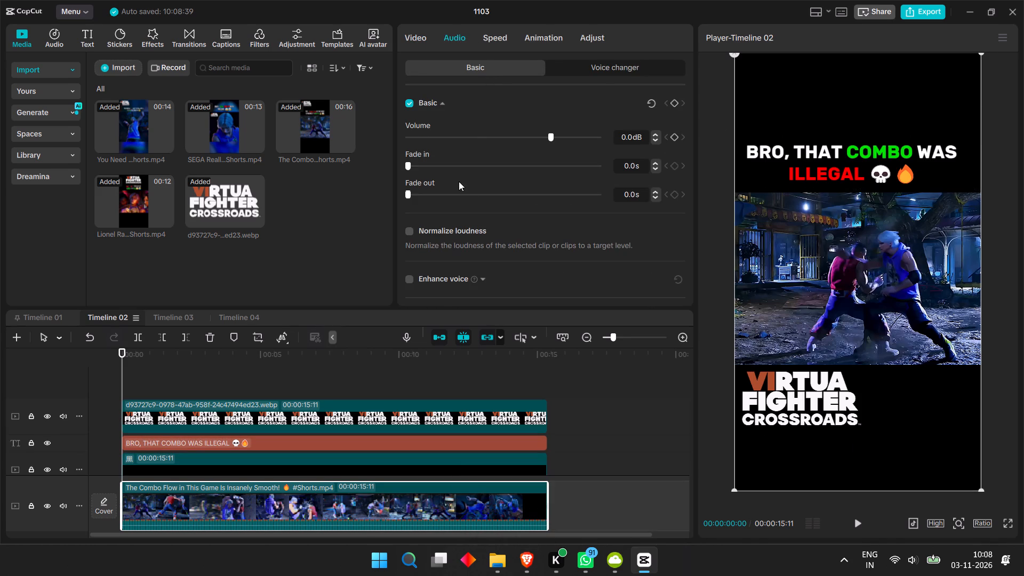
left_click(409, 235)
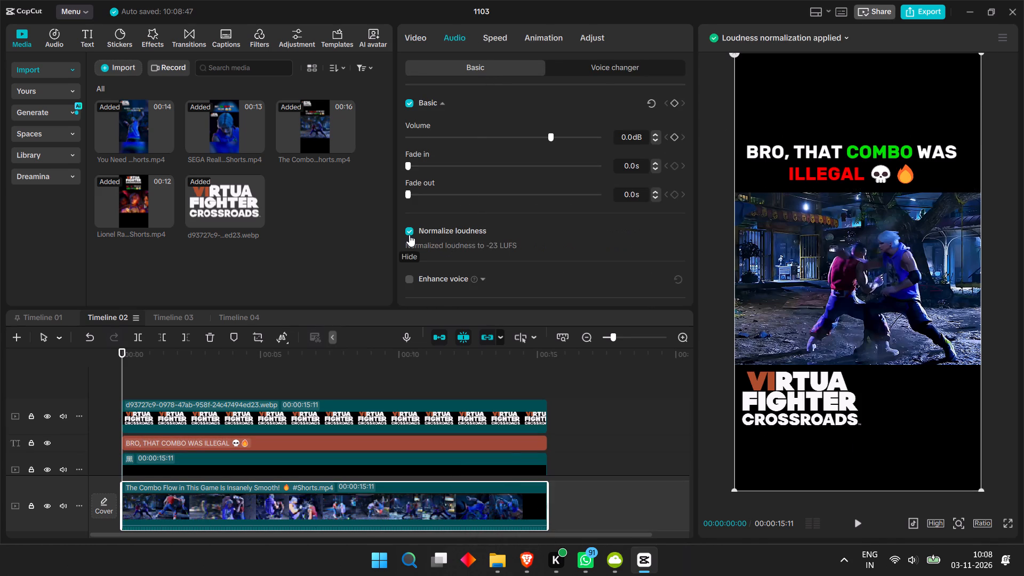
key("space")
key("space")
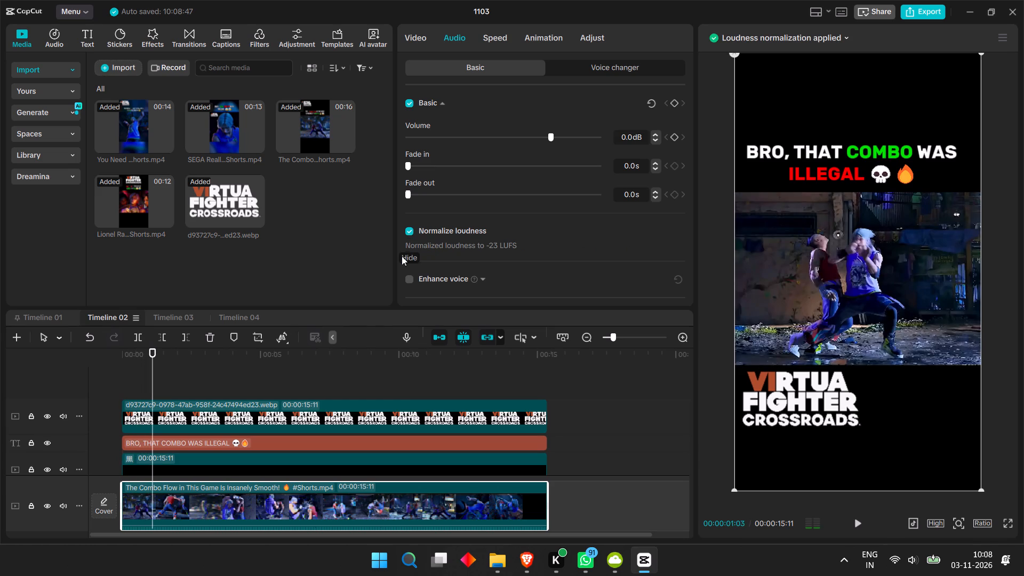
left_click(63, 316)
left_click(221, 483)
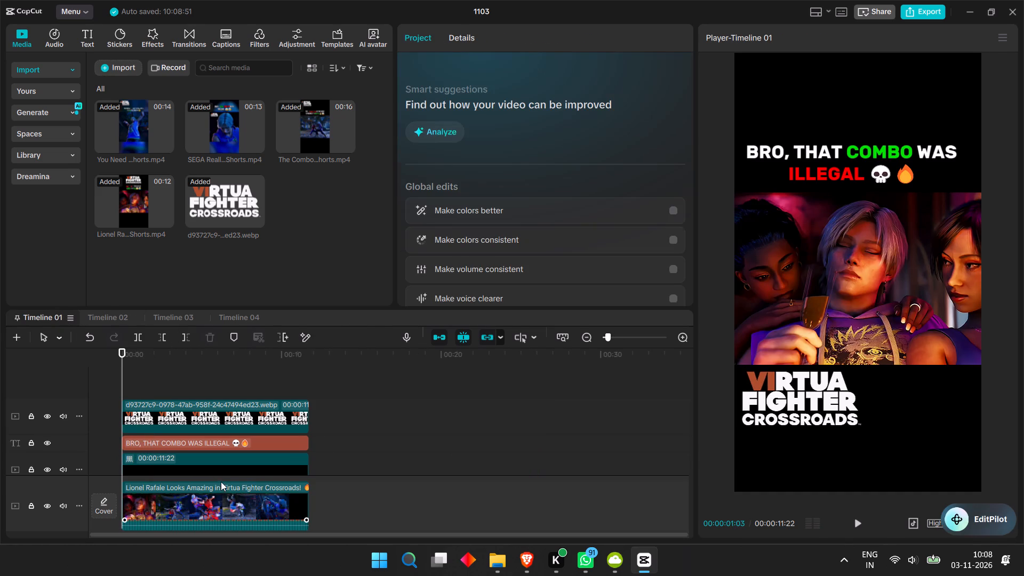
left_click(450, 34)
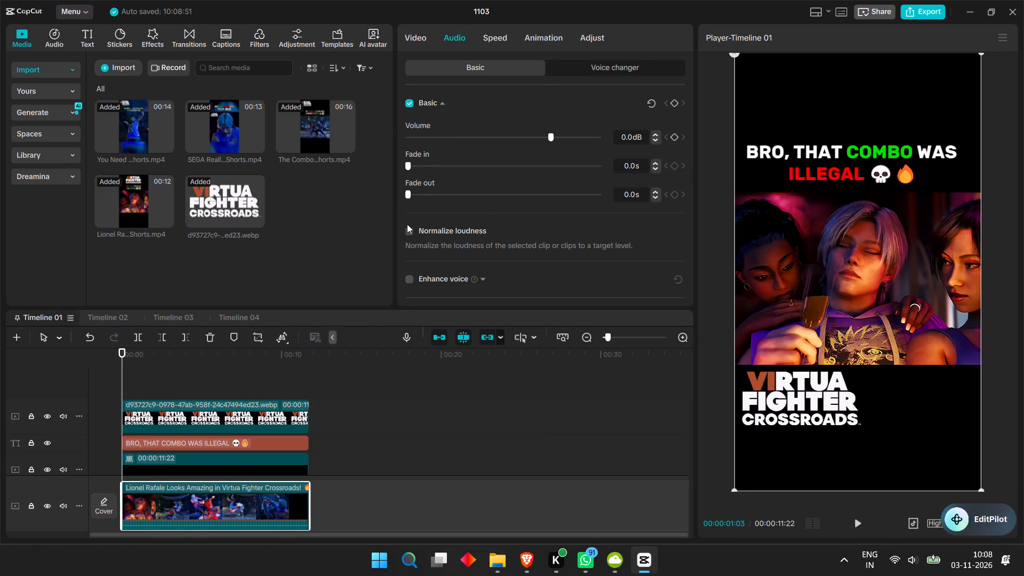
left_click(408, 227)
left_click(409, 233)
key("space")
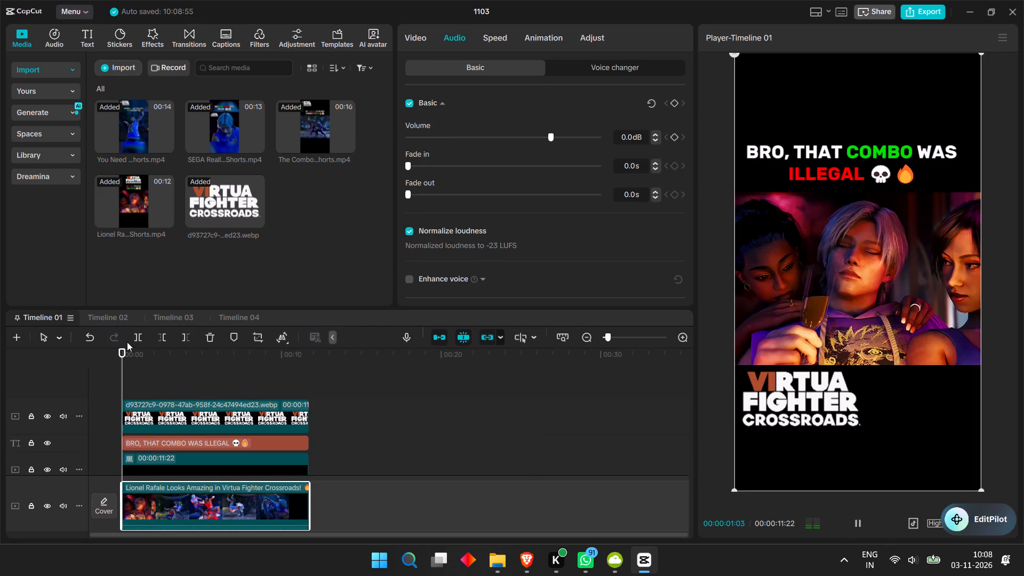
Set the speed of the footage clip in Timeline 02 to 1.20x.
left_click(116, 319)
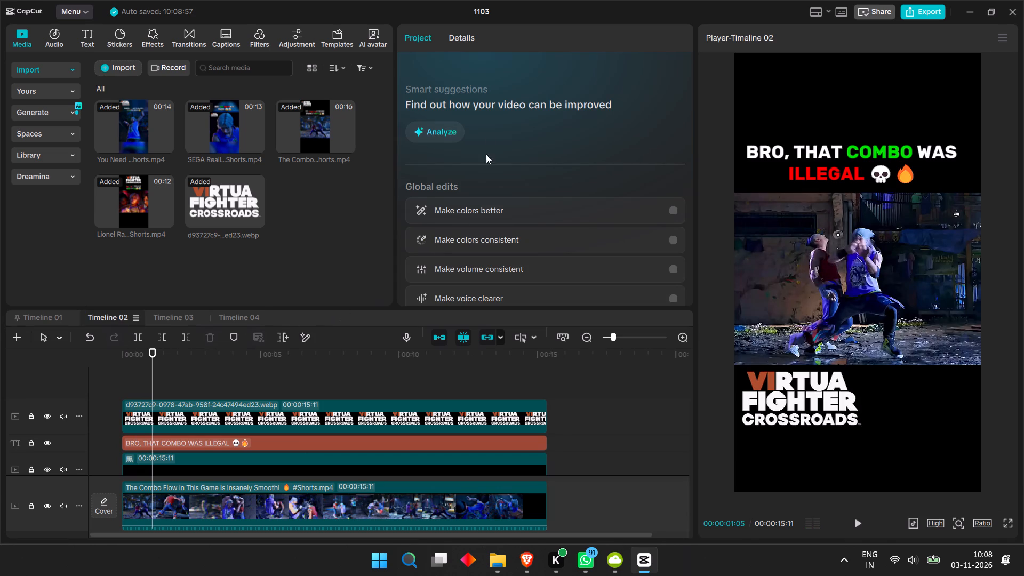
left_click(273, 510)
double_click(499, 27)
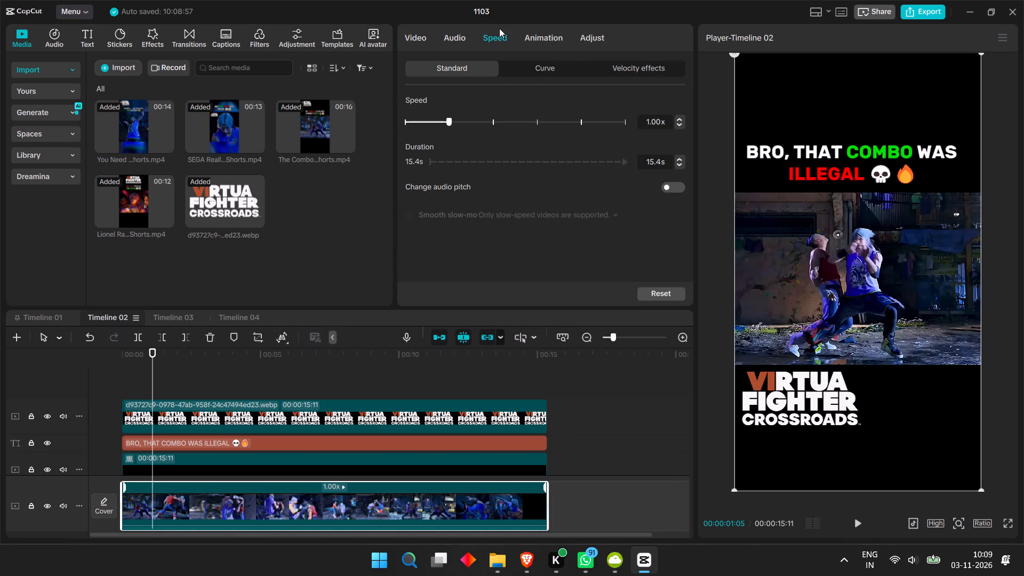
double_click(679, 118)
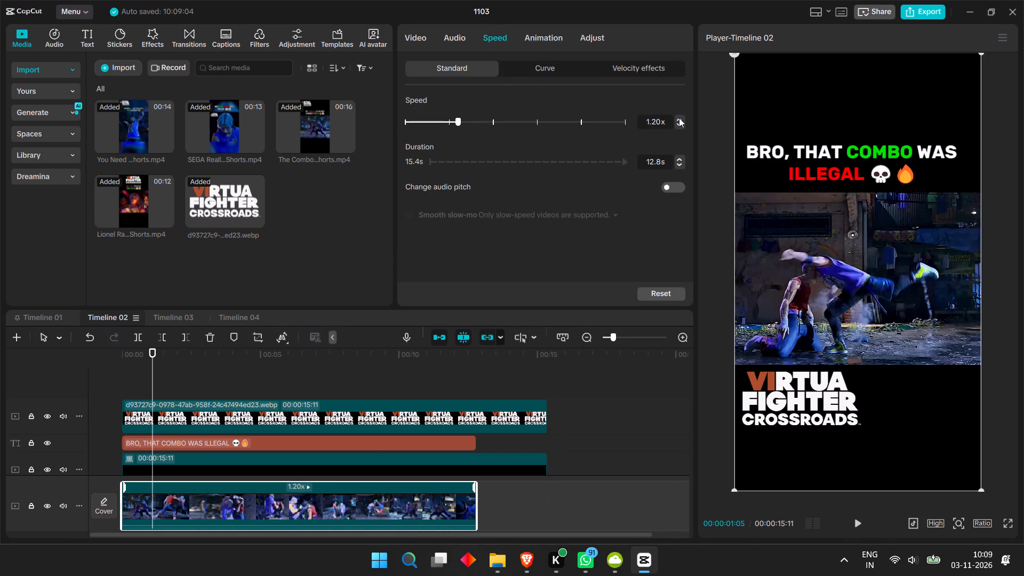
Trim the black cover and logo layers in Timeline 02 to end with the sped-up footage at 00:00:12:24.
left_click(474, 384)
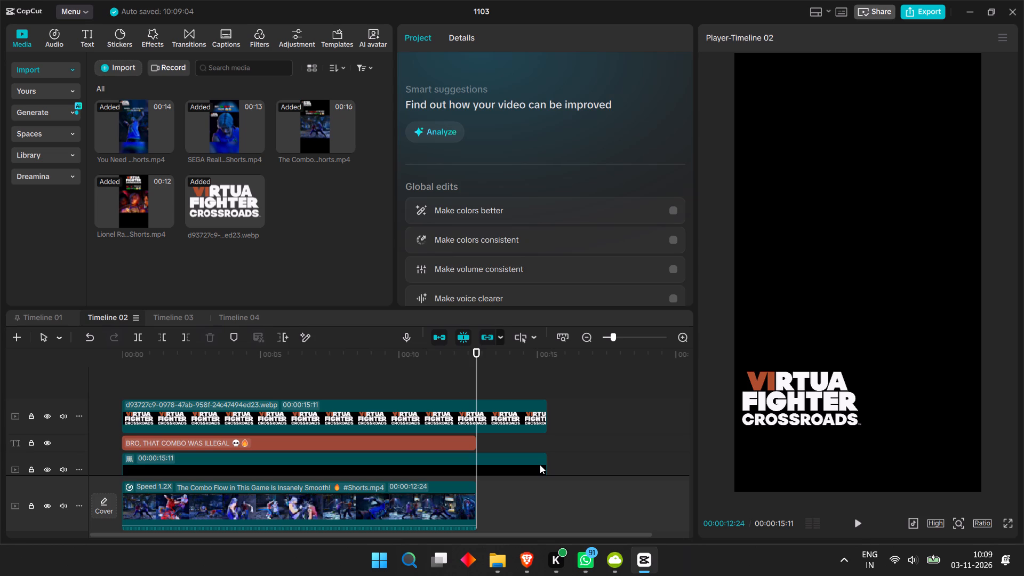
left_click(540, 464)
left_click_drag(549, 468, 479, 463)
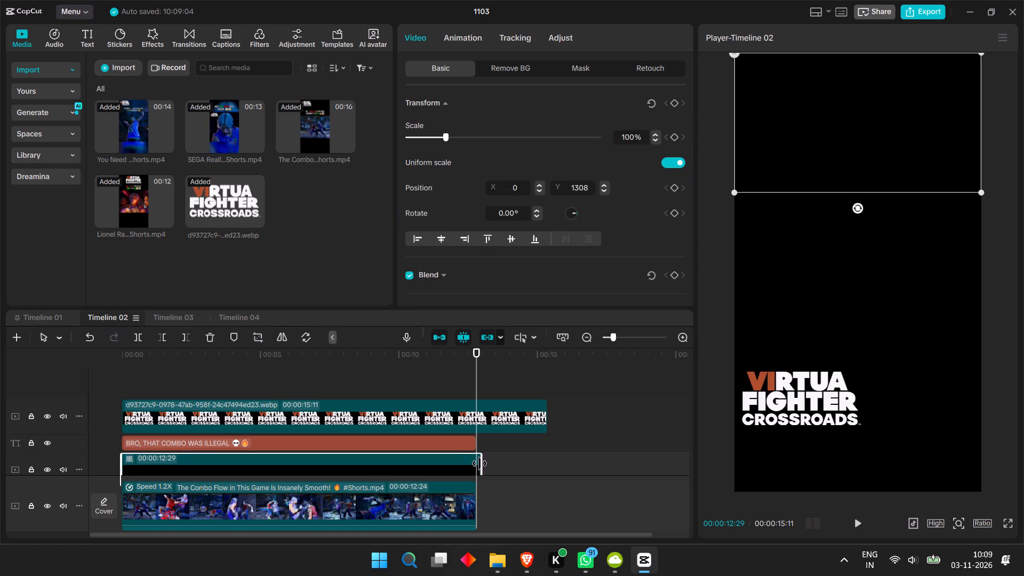
left_click_drag(479, 463, 476, 465)
left_click(492, 428)
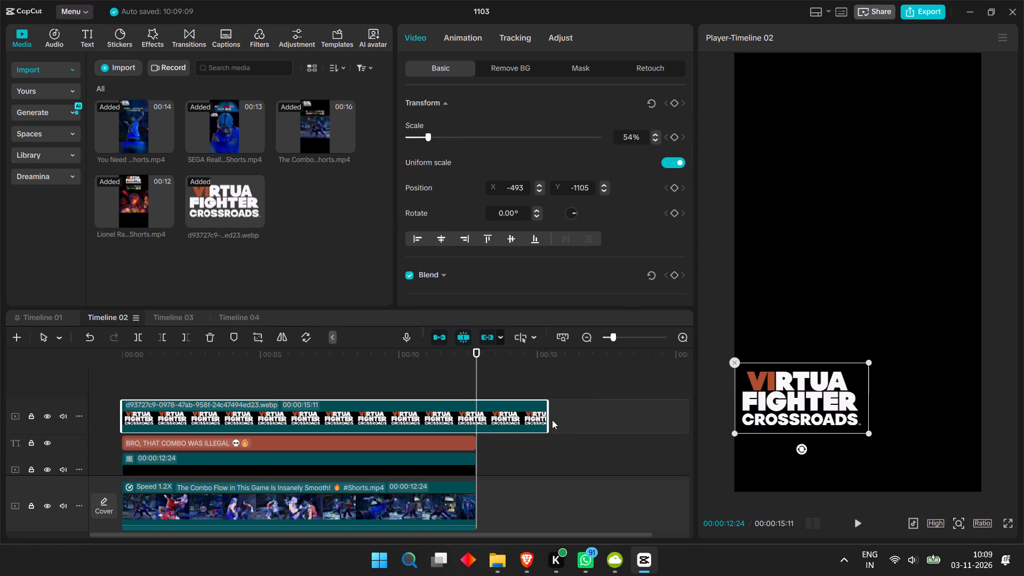
left_click_drag(548, 420, 471, 421)
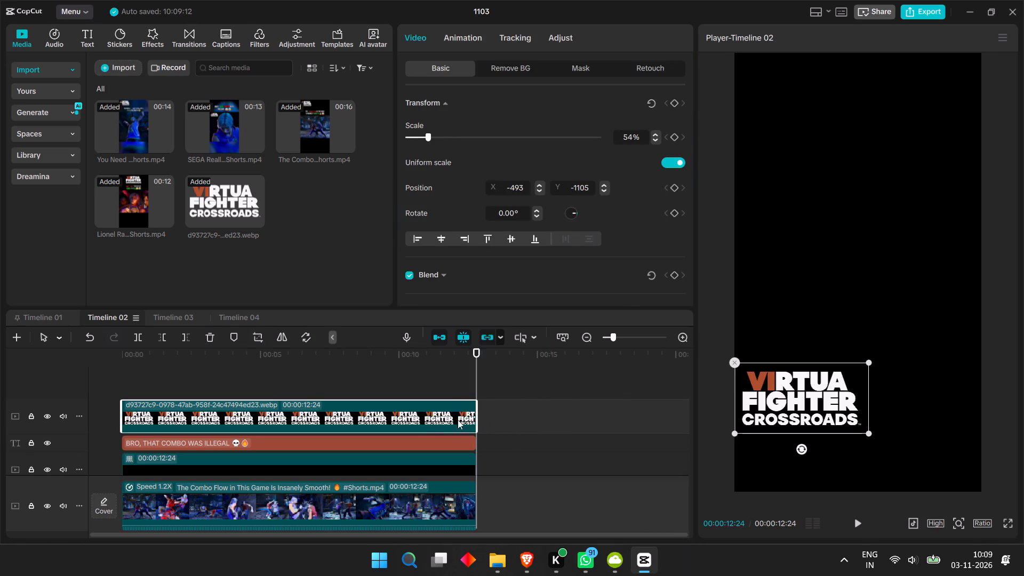
left_click_drag(478, 361, 395, 373)
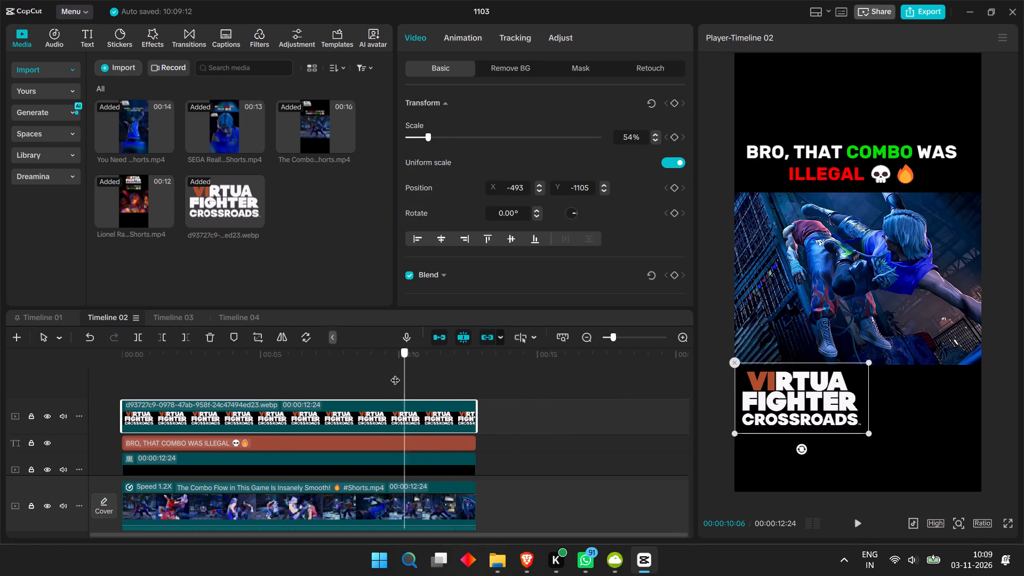
left_click_drag(395, 373, 262, 396)
left_click(294, 445)
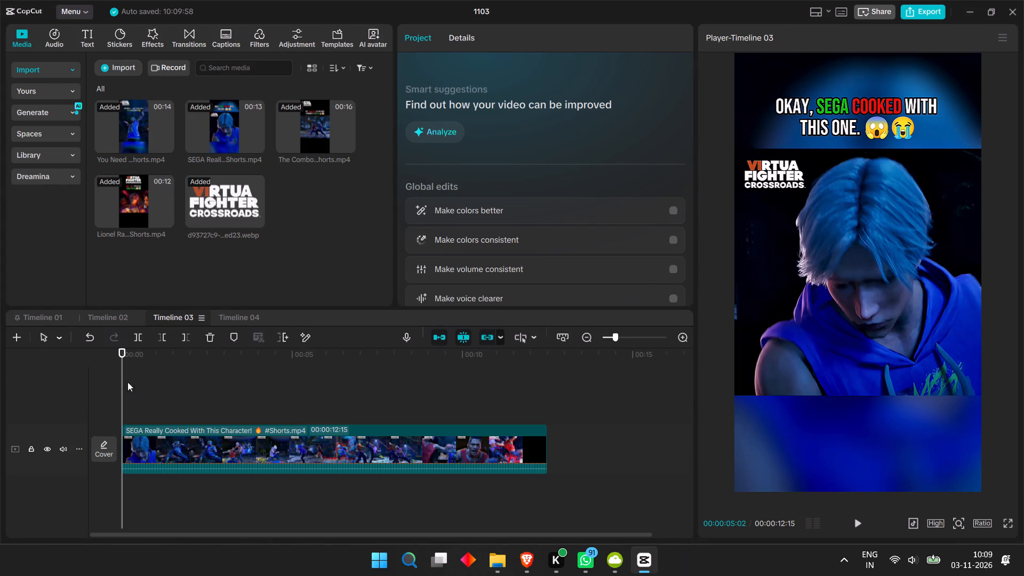
left_click(114, 314)
left_click_drag(496, 467, 371, 406)
key("ctrl+c")
left_click(180, 317)
key("ctrl+v")
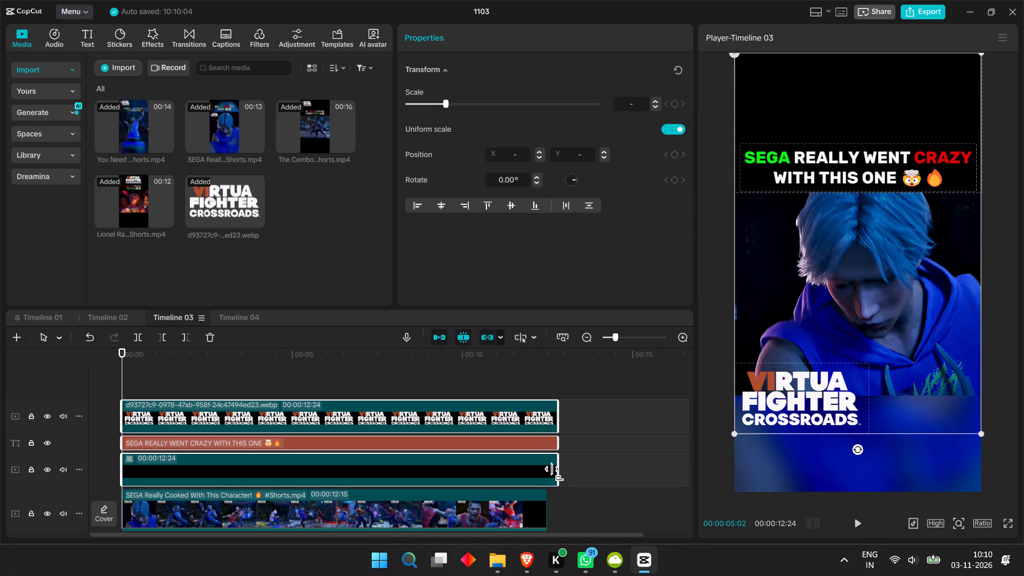
left_click_drag(560, 473, 548, 477)
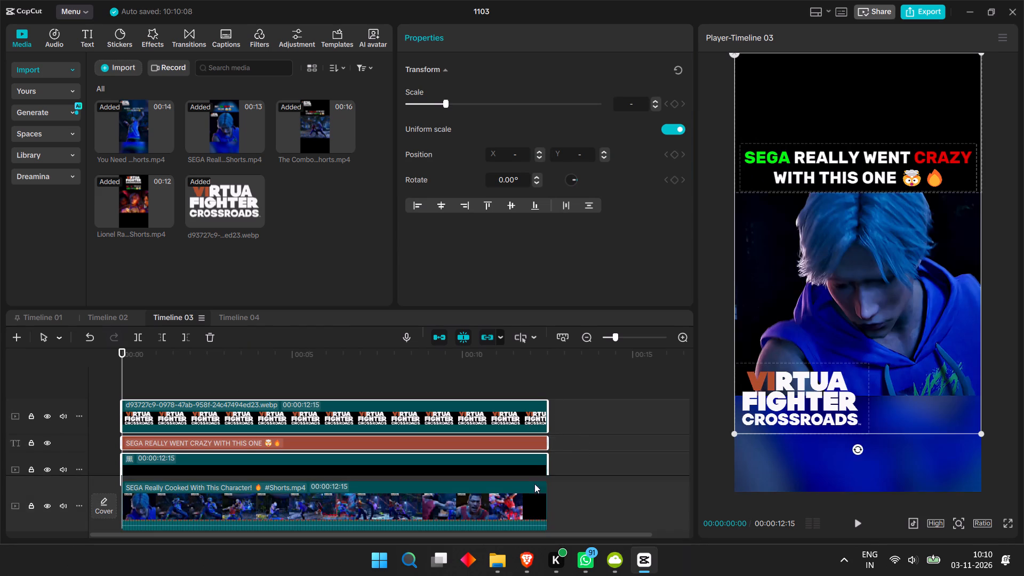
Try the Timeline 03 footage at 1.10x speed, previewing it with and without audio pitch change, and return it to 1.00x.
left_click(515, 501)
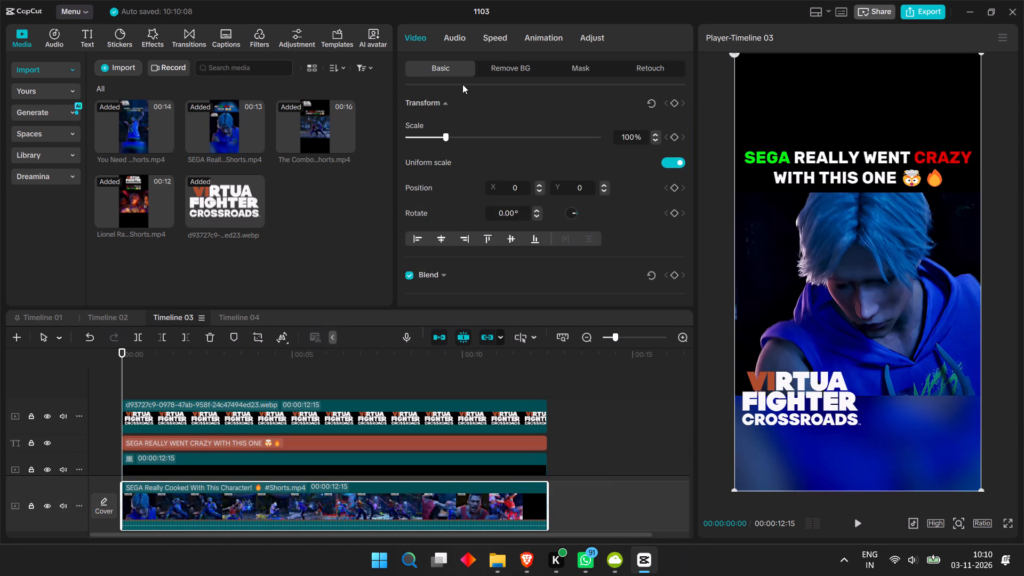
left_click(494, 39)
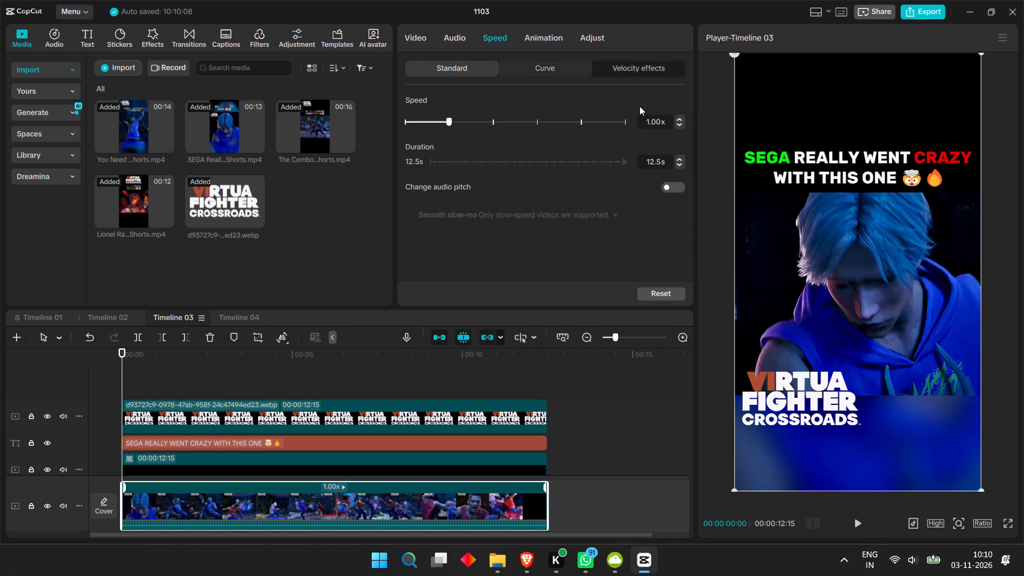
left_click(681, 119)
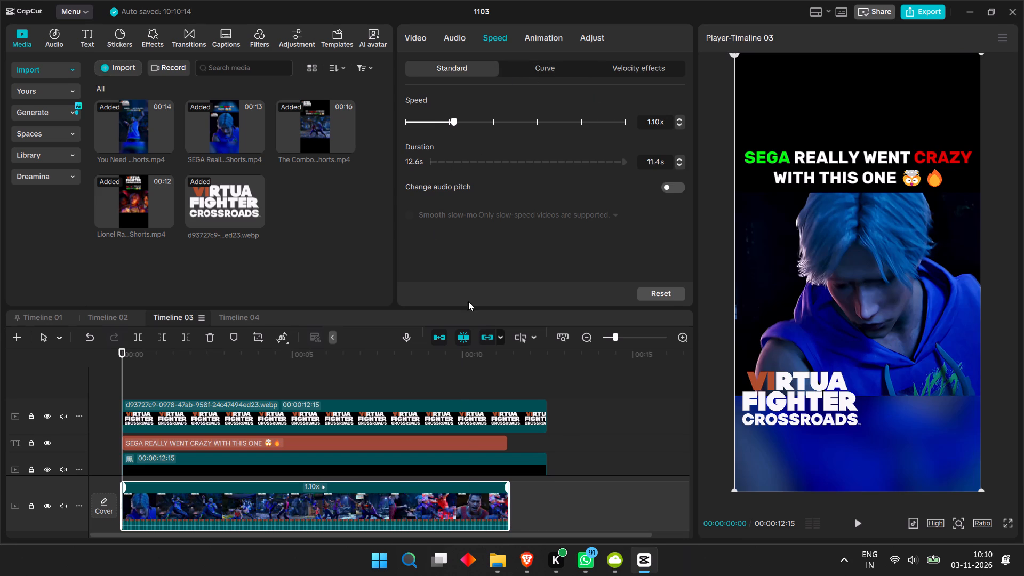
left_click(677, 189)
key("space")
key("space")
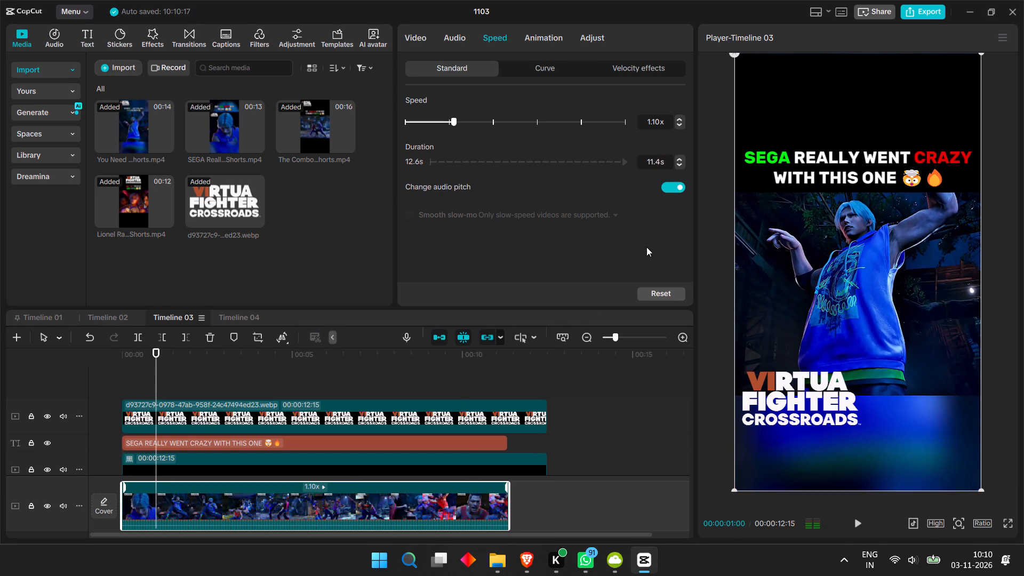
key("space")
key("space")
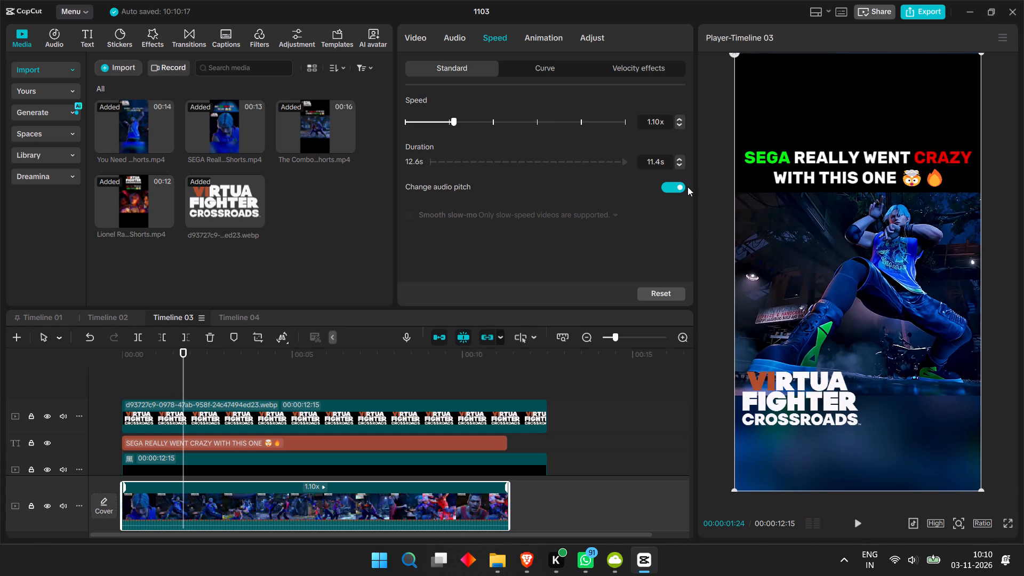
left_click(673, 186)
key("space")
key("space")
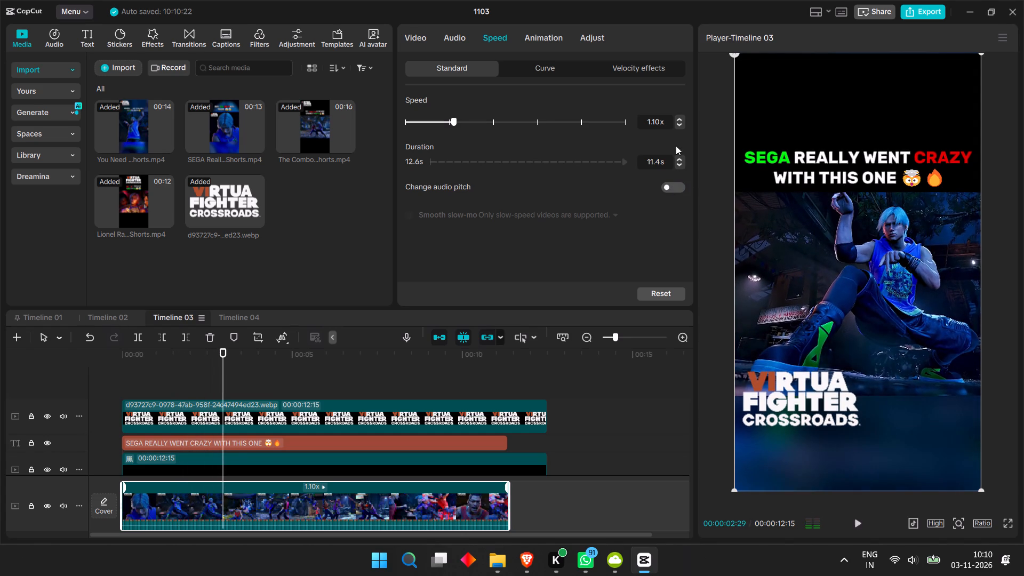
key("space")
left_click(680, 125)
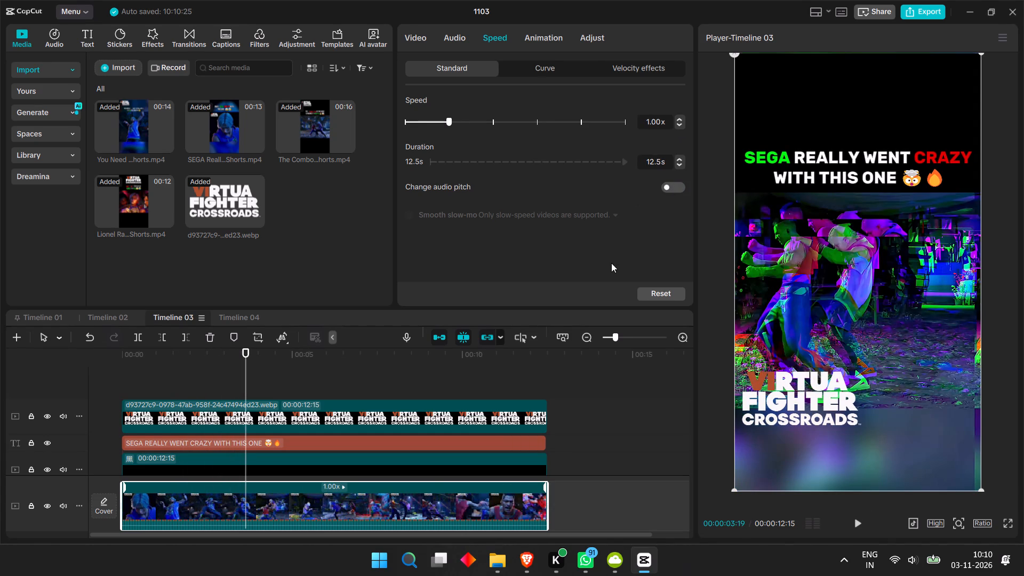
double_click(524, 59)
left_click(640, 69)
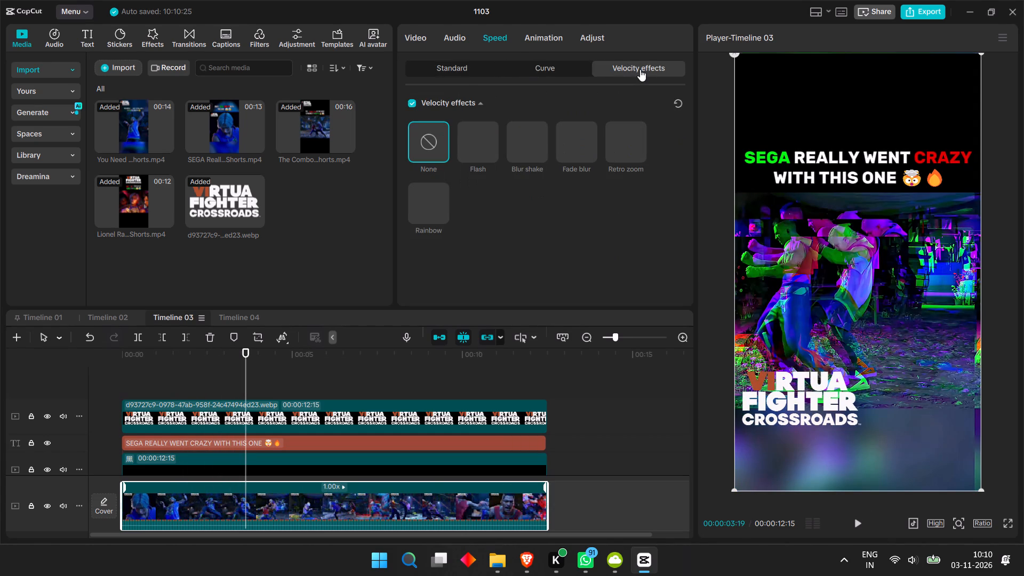
Normalize the loudness of the footage clip in Timeline 03 and start a preview.
left_click(455, 35)
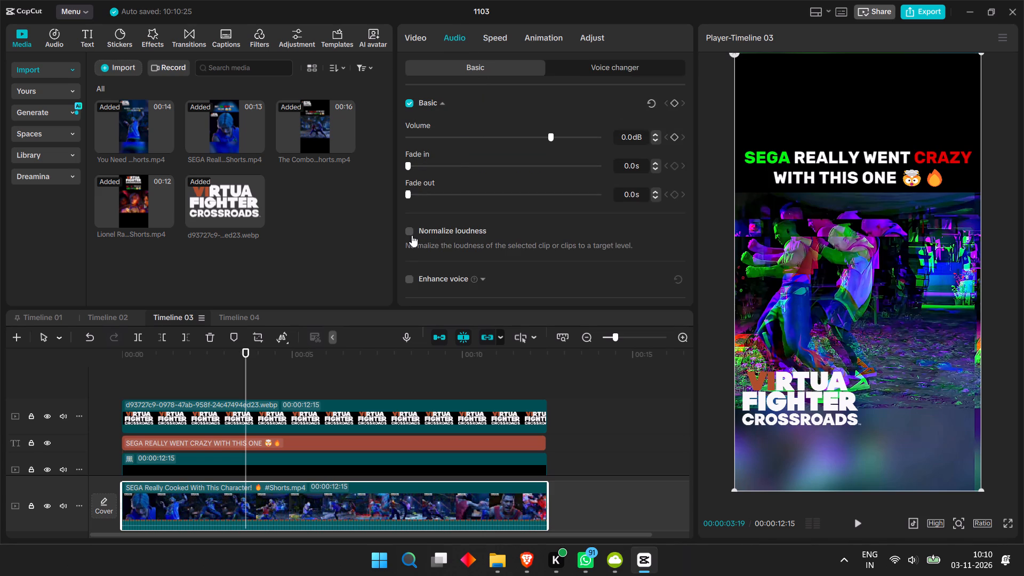
left_click(412, 235)
key("space")
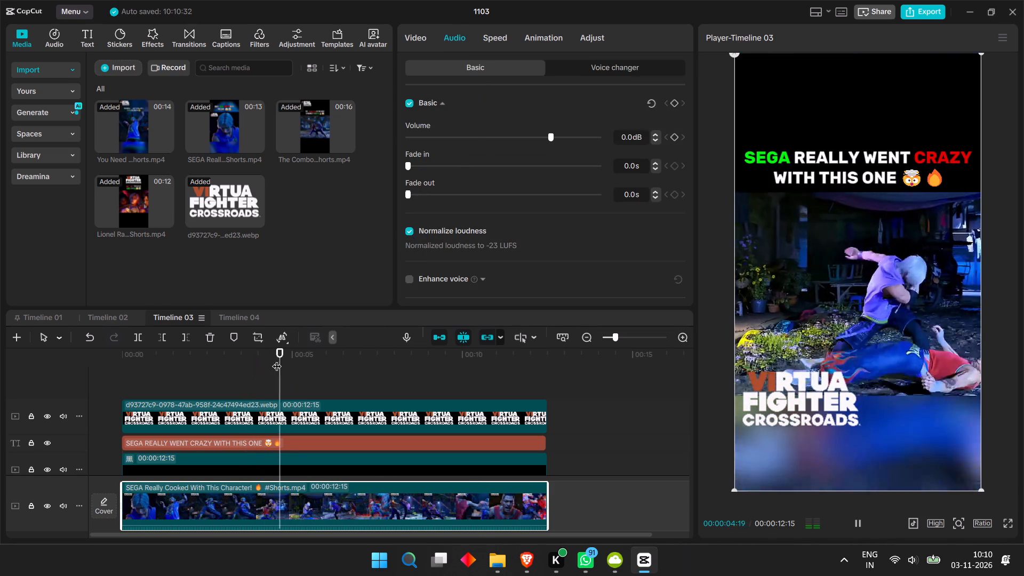
Stop the preview and replace Timeline 03's caption text with the copied line "HOW IS LIONEL THIS SMOOTH?!" and its emojis.
key("space")
left_click_drag(287, 375, 81, 386)
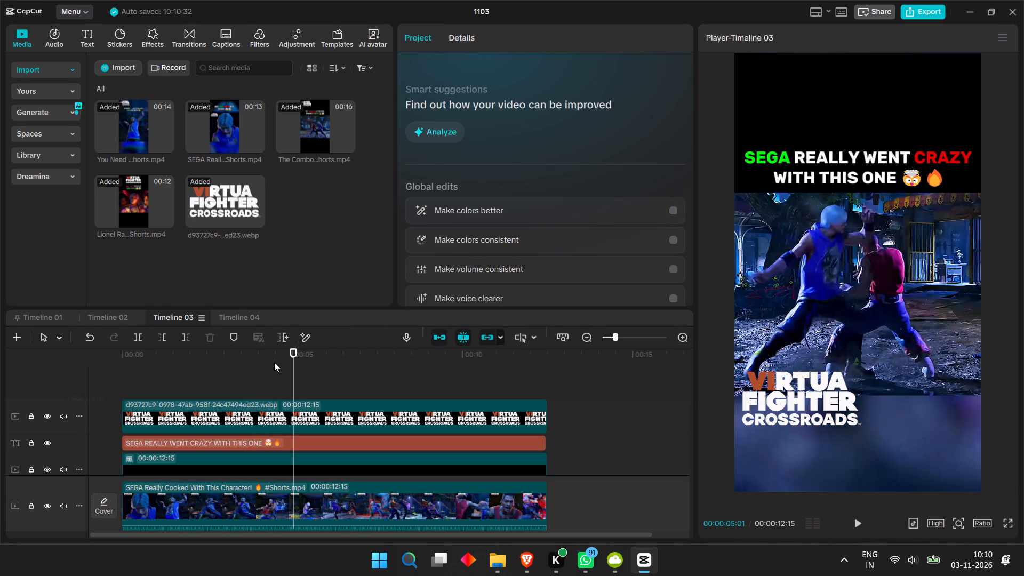
left_click_drag(289, 349, 59, 388)
left_click(218, 435)
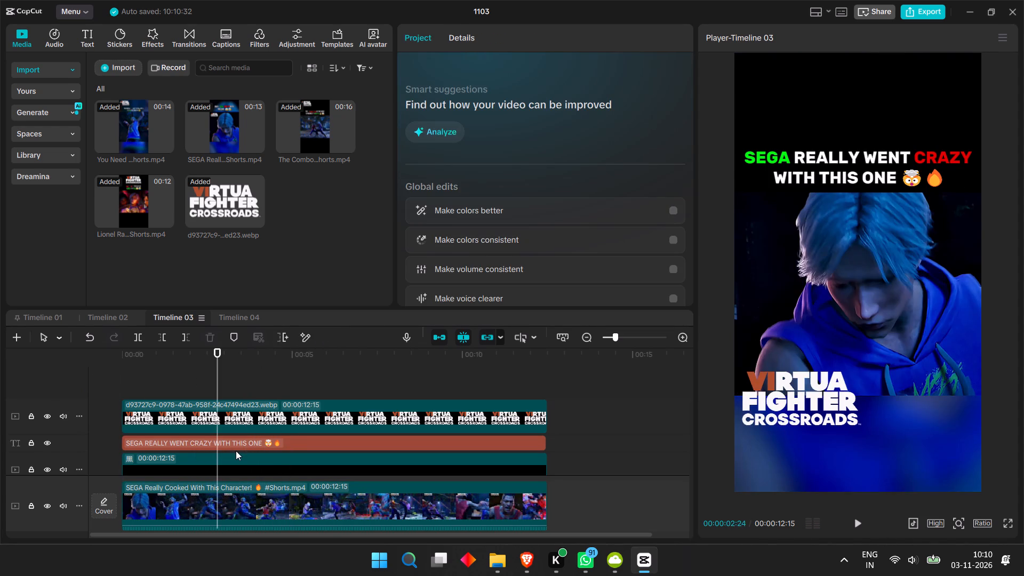
left_click(248, 438)
left_click_drag(217, 359, 95, 379)
left_click_drag(597, 109, 356, 95)
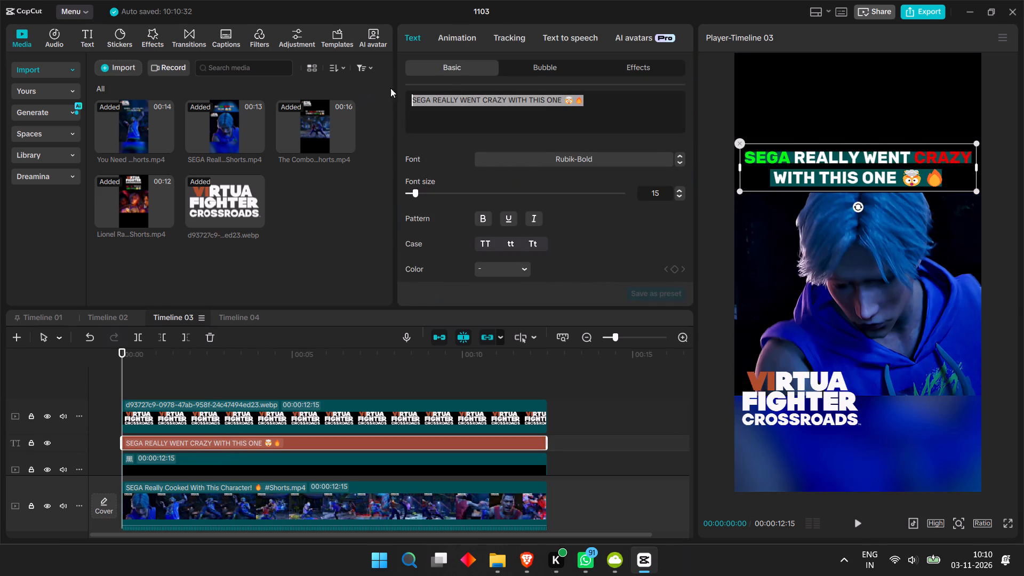
key("ctrl+v")
Set the whole Timeline 03 caption's text color to white, FFFFFF.
double_click(495, 97)
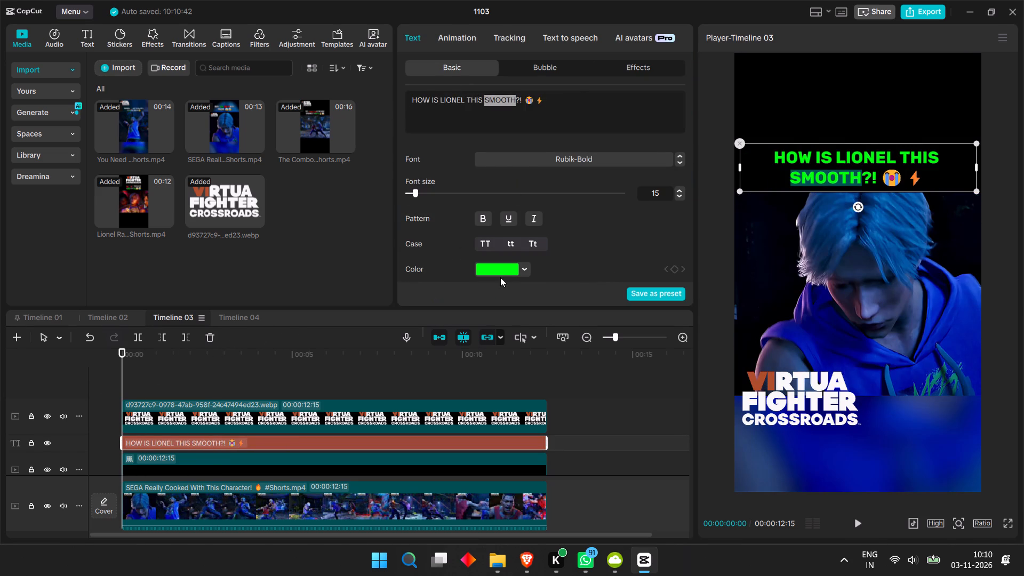
left_click(599, 180)
left_click(629, 126)
left_click(526, 268)
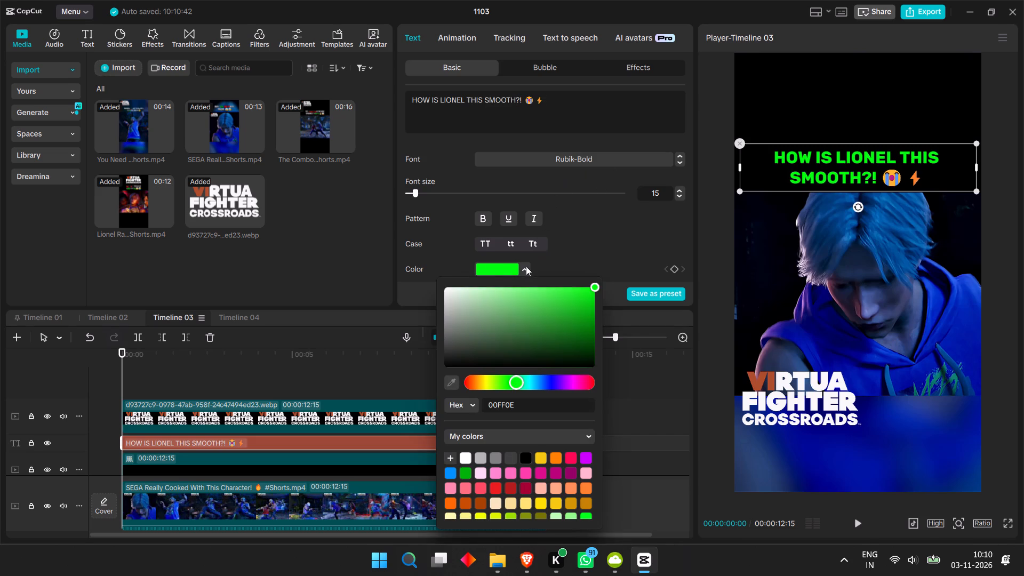
left_click_drag(469, 300, 389, 263)
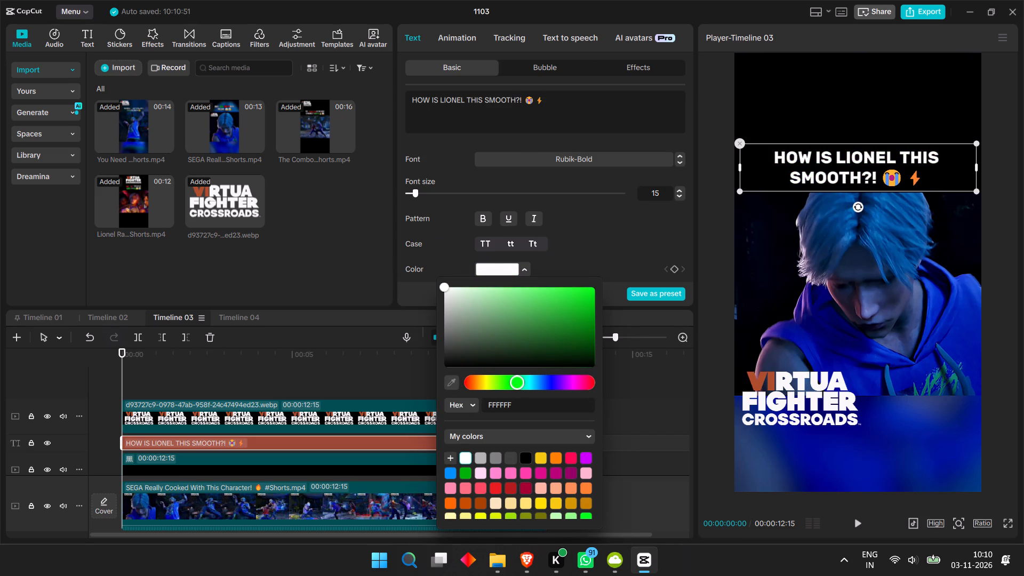
In the Timeline 03 caption, color "SMOOTH?!" green 00FF19 and "LIONEL" red.
left_click_drag(521, 101, 486, 100)
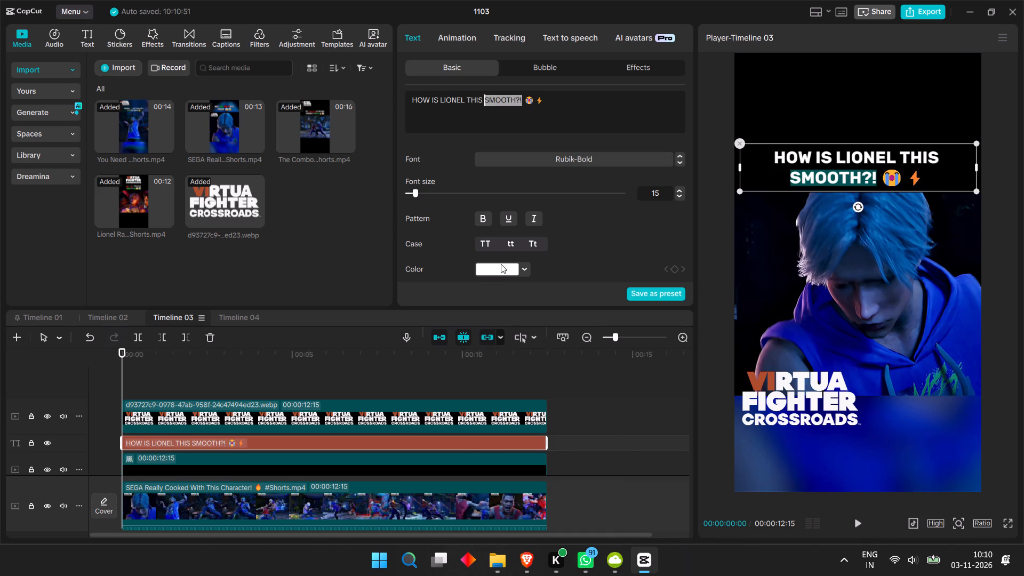
left_click(501, 266)
left_click_drag(574, 301, 606, 274)
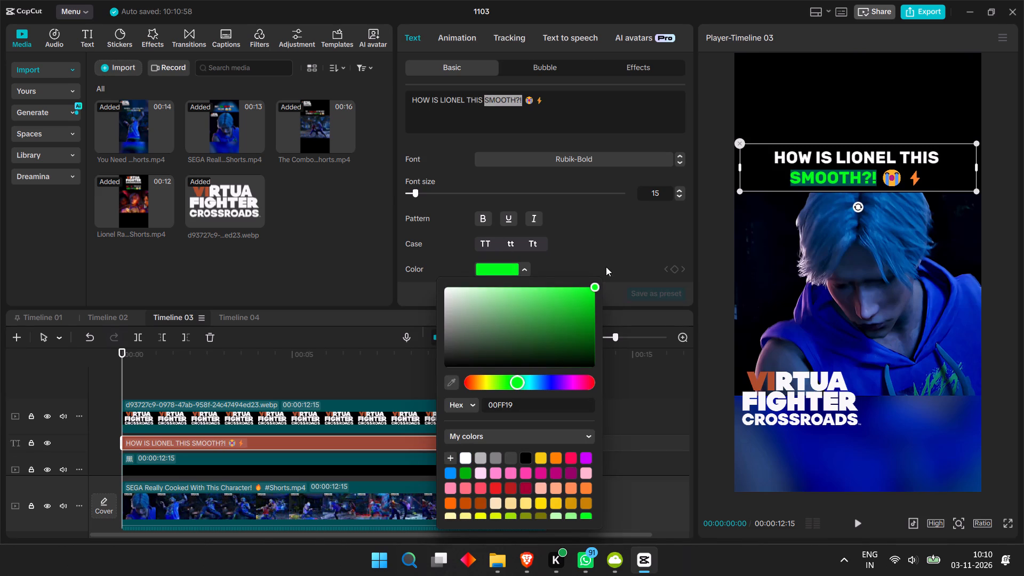
double_click(445, 97)
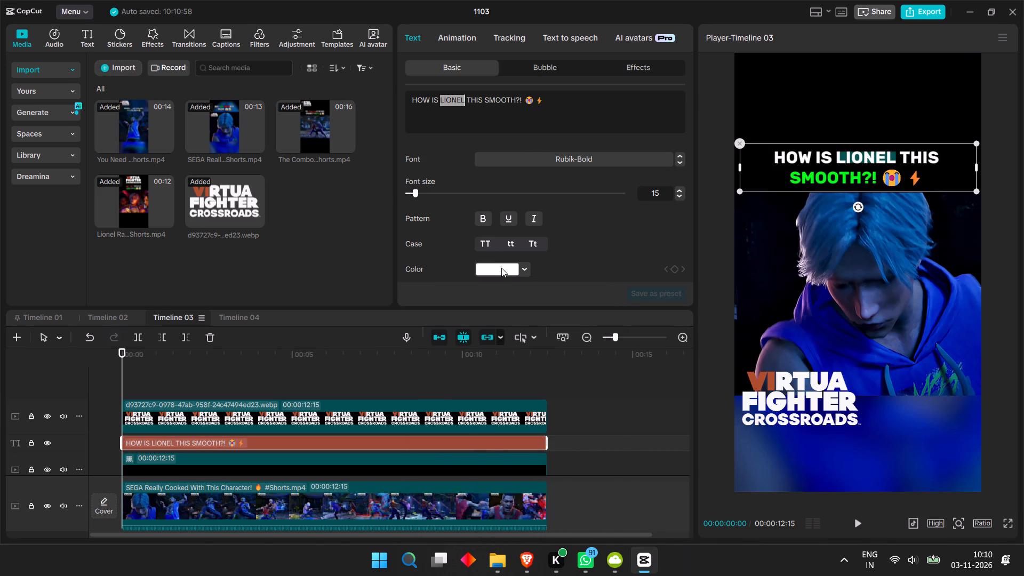
left_click(501, 268)
left_click_drag(515, 384, 424, 371)
left_click(646, 135)
double_click(646, 135)
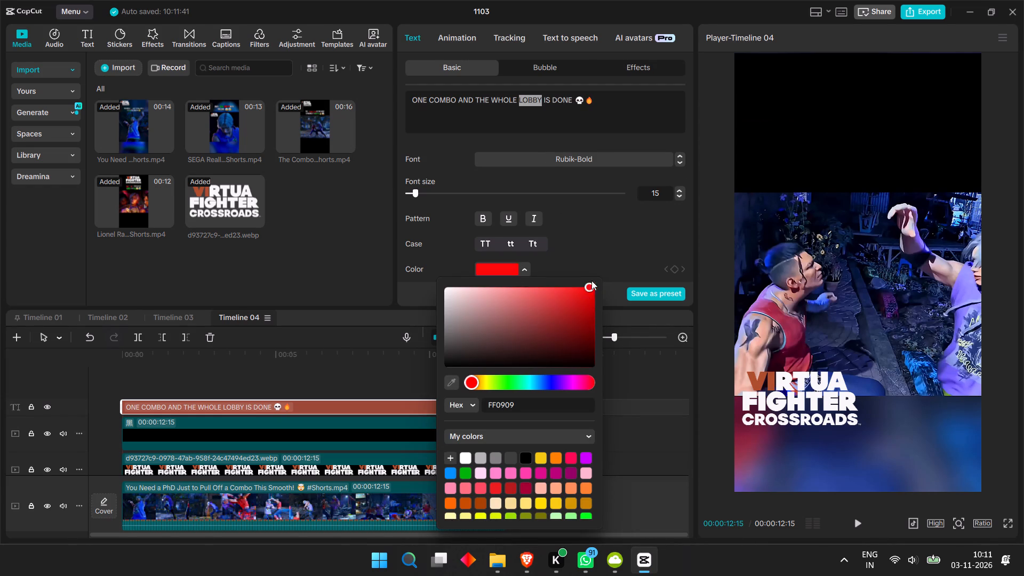
left_click_drag(591, 281, 616, 262)
left_click(625, 218)
left_click_drag(402, 362, 400, 362)
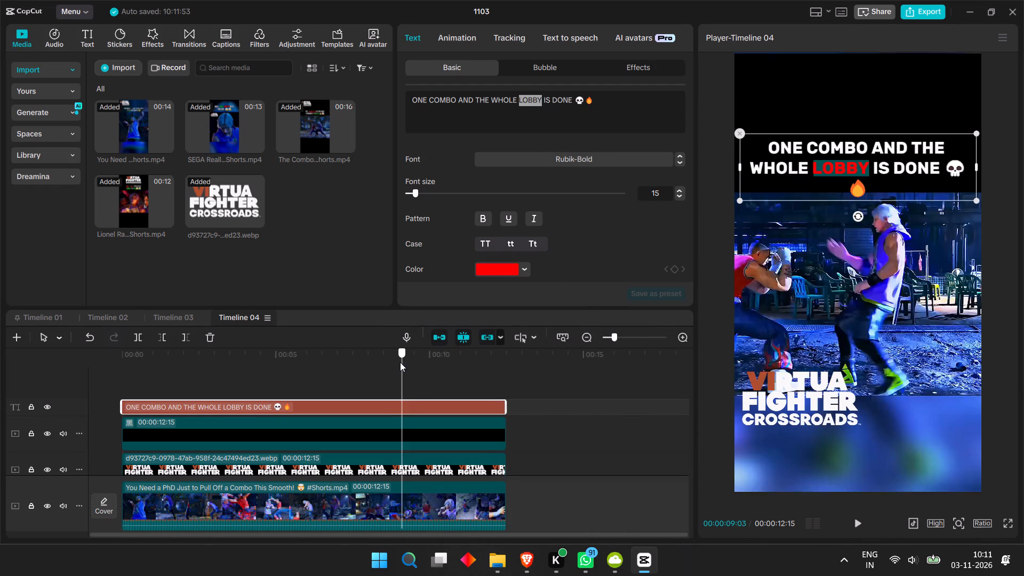
Split the caption, black cover, logo and footage layers of Timeline 04 at 00:00:12:08 and delete the leftover tails.
left_click_drag(400, 362, 397, 363)
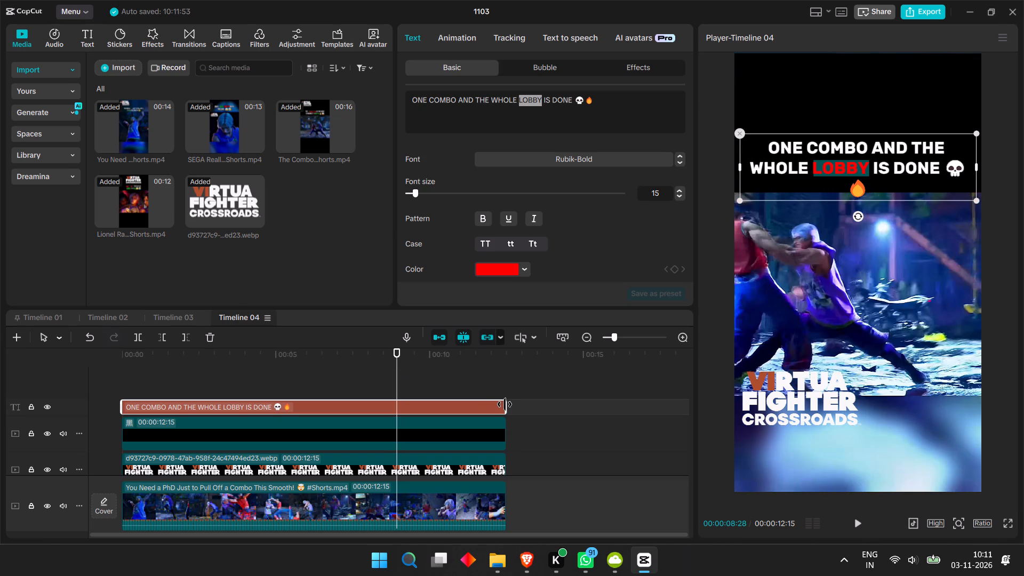
left_click_drag(482, 344, 497, 342)
left_click_drag(494, 350, 500, 350)
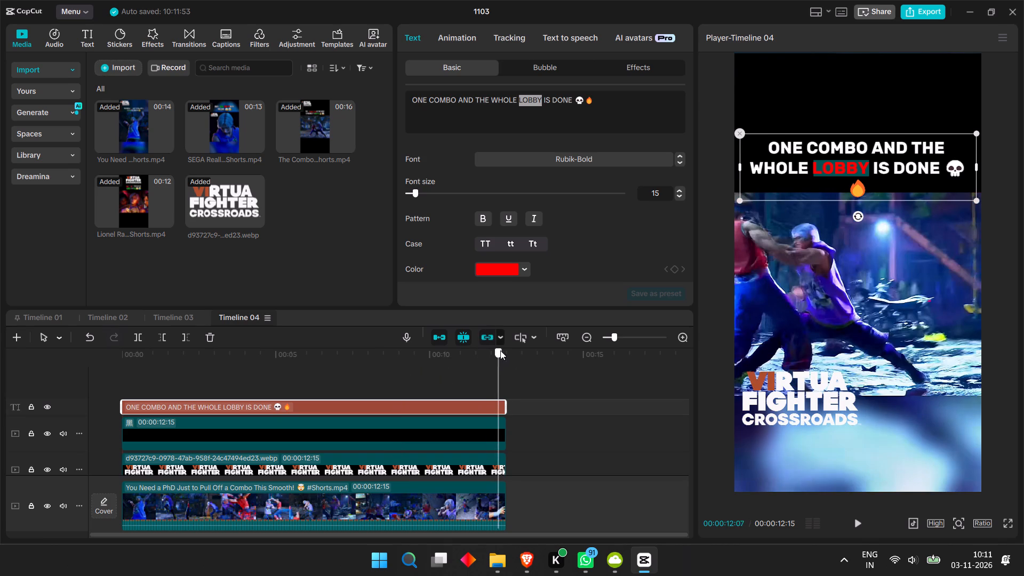
left_click_drag(500, 350, 500, 350)
left_click(492, 407)
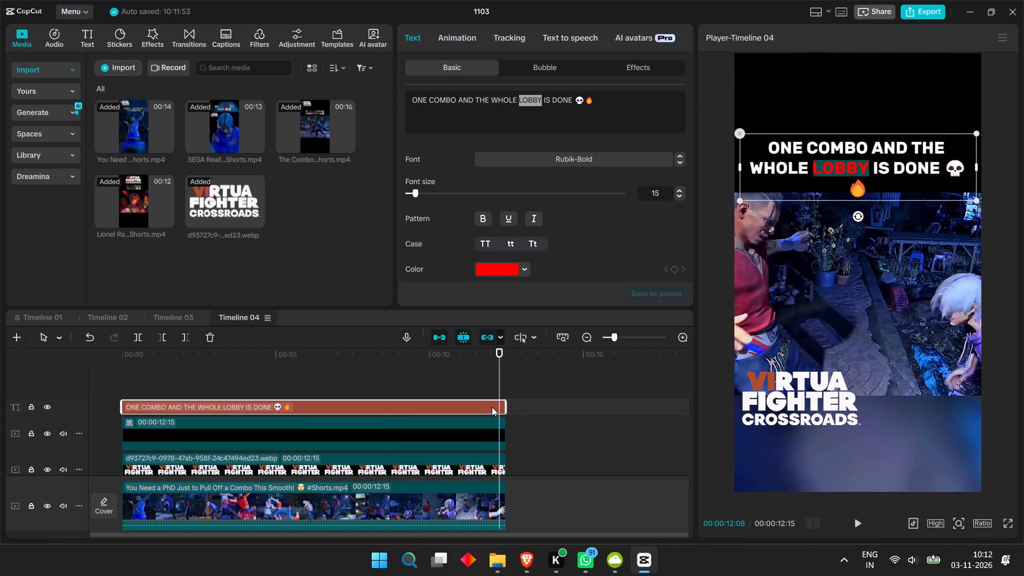
key("ctrl+b")
left_click(493, 425, "ctrl")
key("ctrl+b")
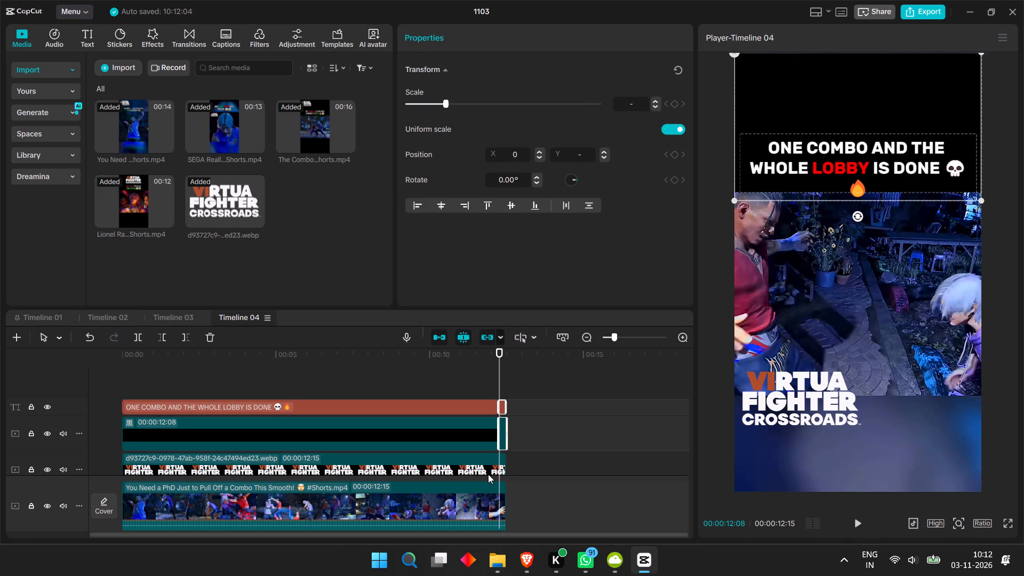
left_click(488, 474, "ctrl")
key("ctrl+b")
left_click(487, 495, "ctrl")
key("ctrl+b")
key("BackSpace")
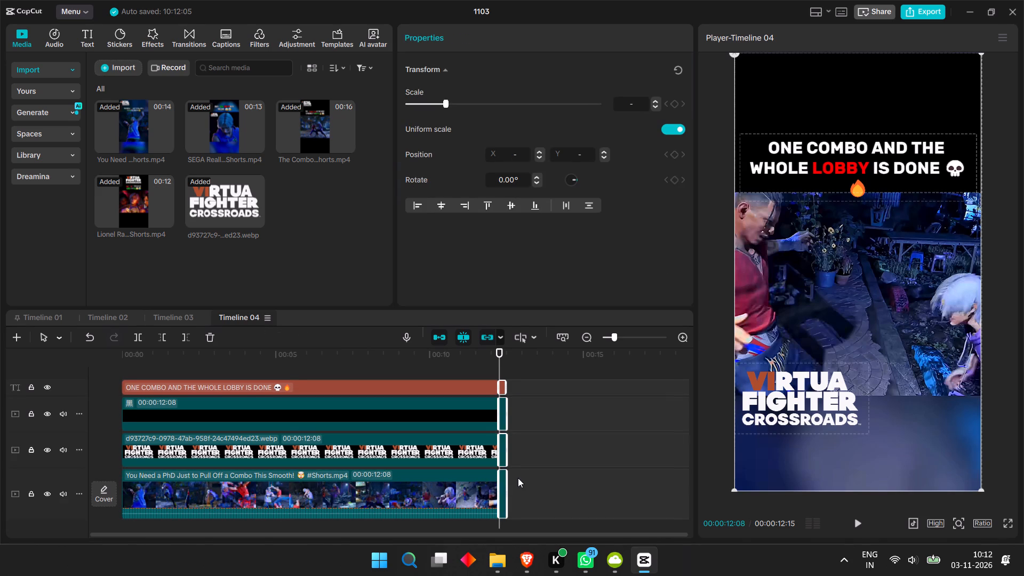
Color the word "COMBO" green in the Timeline 04 caption.
left_click(478, 383)
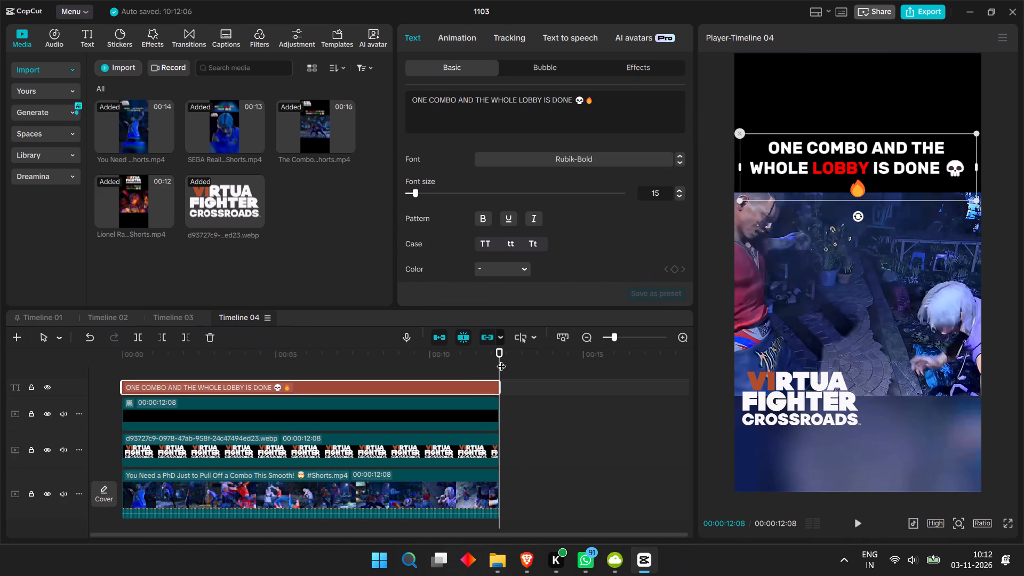
left_click_drag(501, 359, 336, 364)
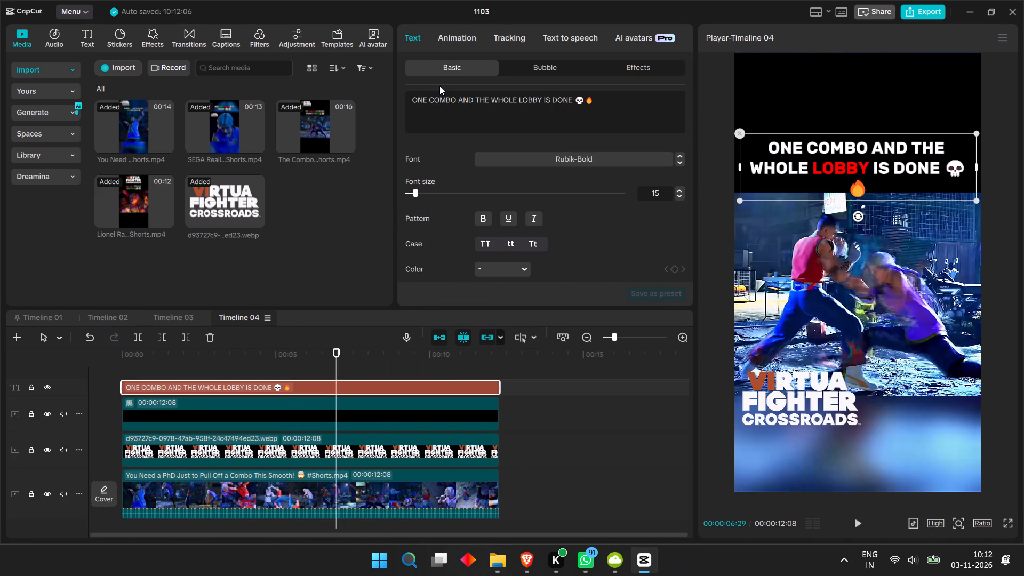
double_click(442, 102)
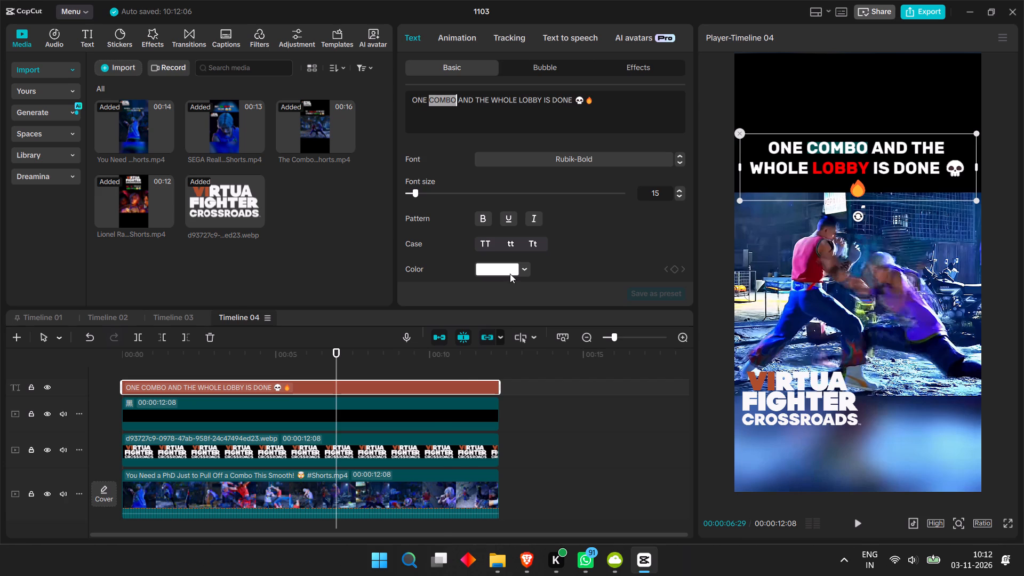
left_click(510, 274)
left_click(517, 378)
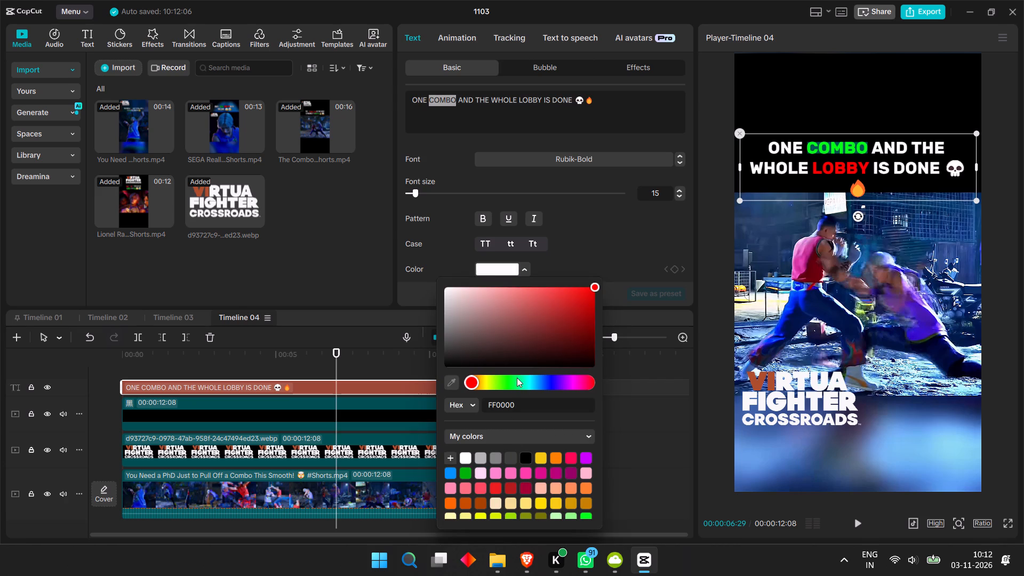
left_click(510, 378)
left_click(627, 113)
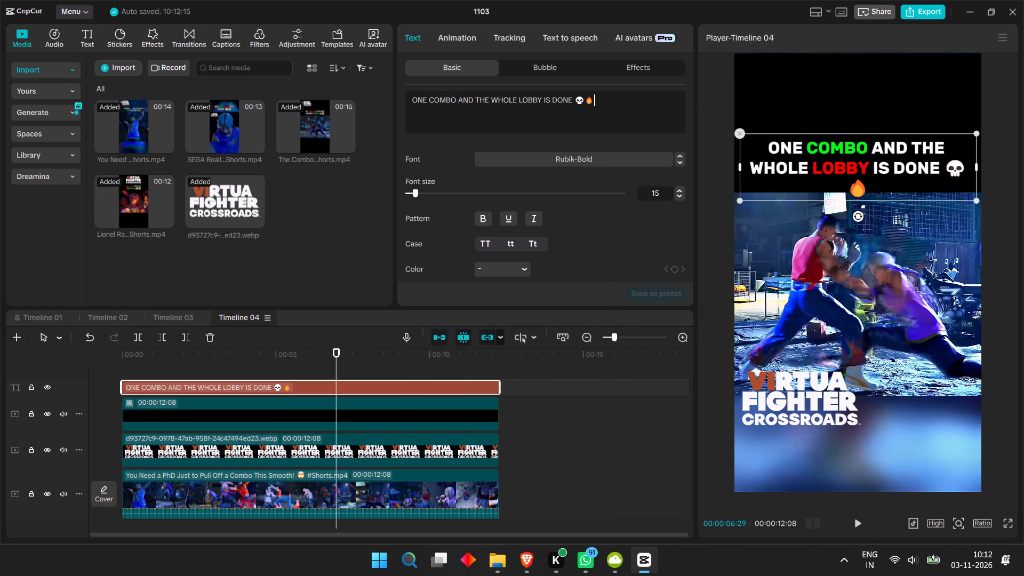
Move the Virtua Fighter Crossroads logo in Timeline 04 lower on the frame, to about X -563, Y -1406.
left_click(804, 406)
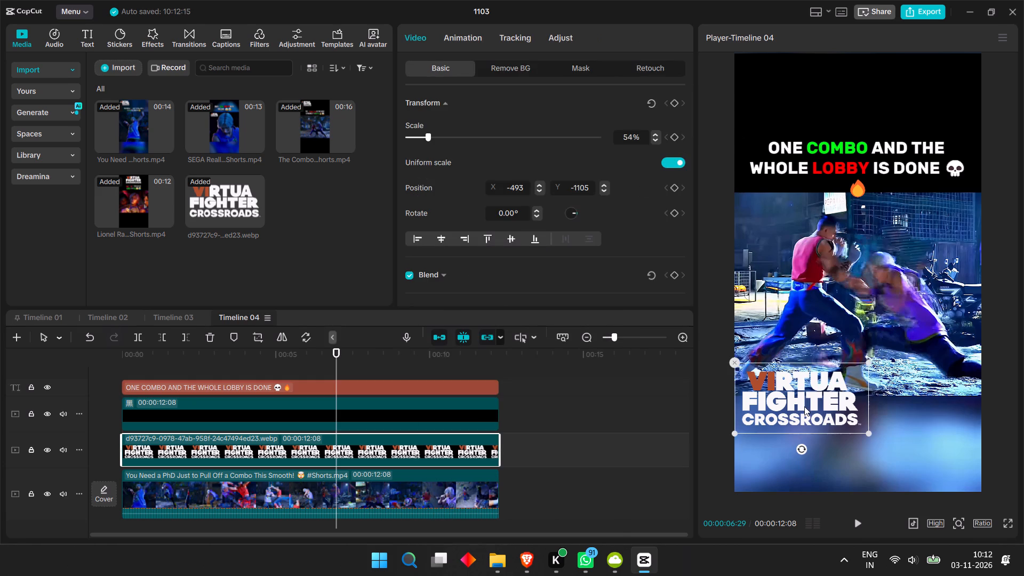
left_click_drag(804, 406, 796, 441)
Duplicate Timeline 04's black cover, align the copy to the timeline start, and place it over the blurred lower area at about Y -1655.
left_click(412, 409)
key("ctrl+c")
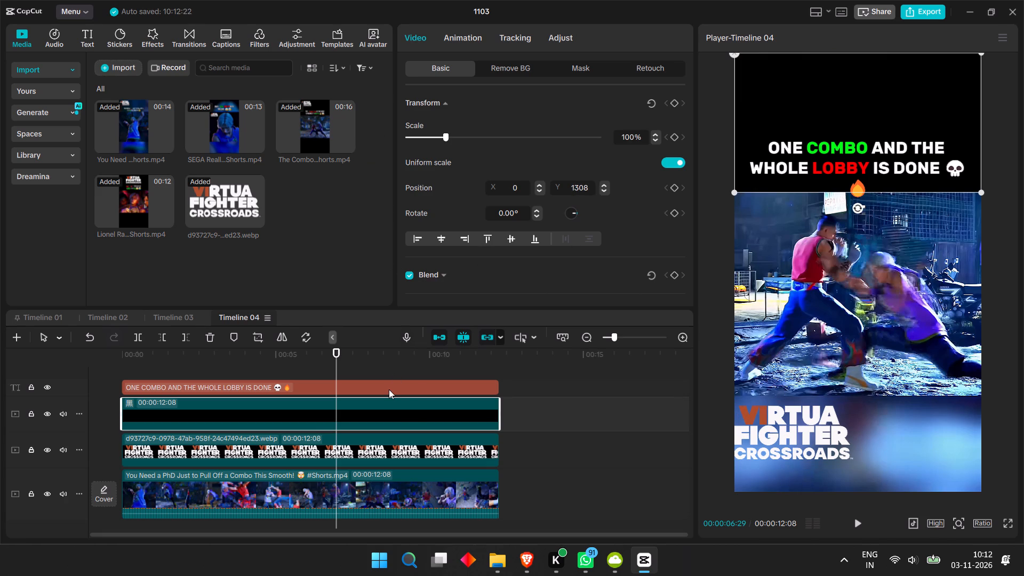
key("ctrl+v")
left_click_drag(427, 412, 231, 410)
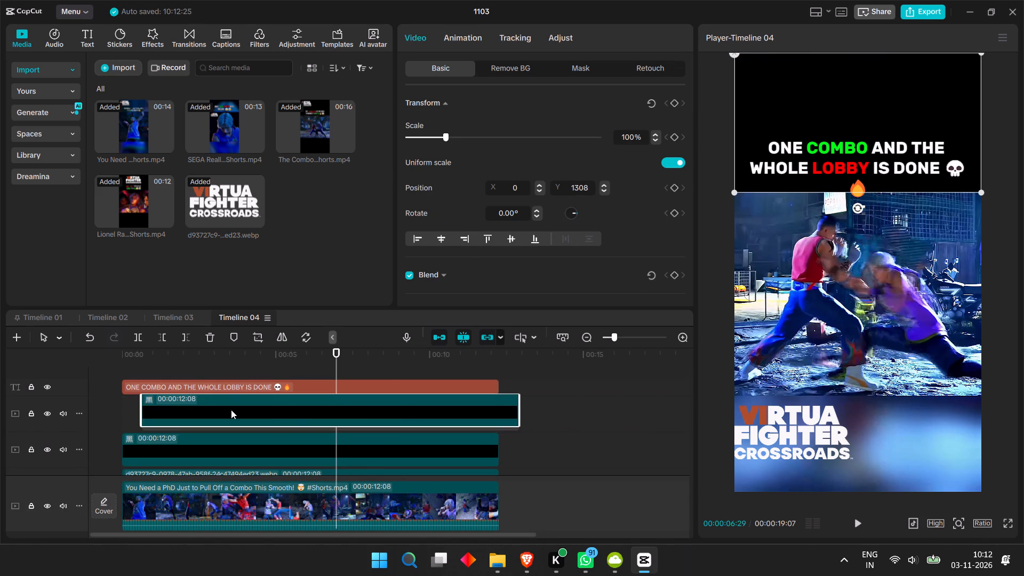
left_click_drag(231, 410, 215, 412)
left_click_drag(838, 98, 828, 413)
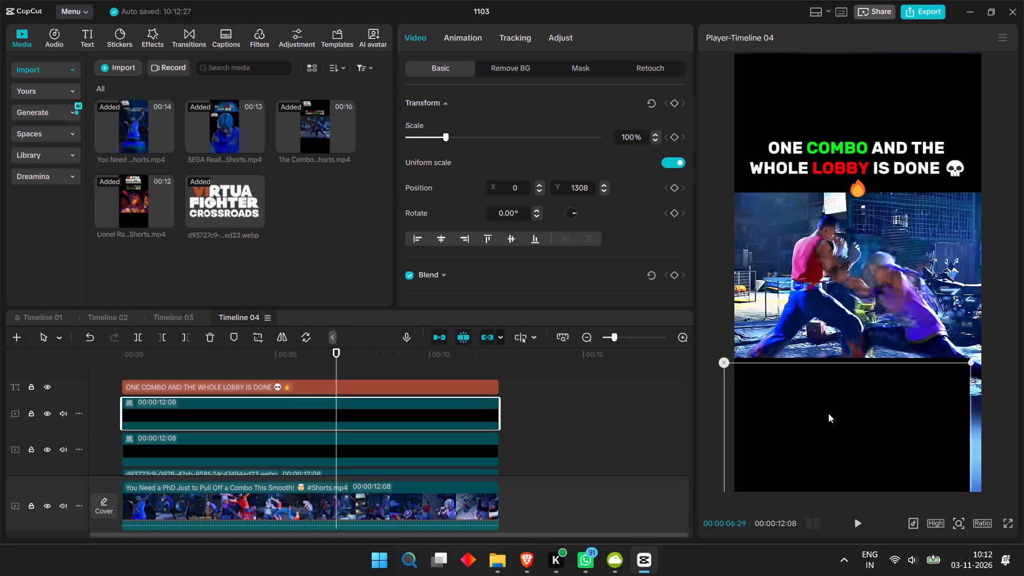
left_click_drag(828, 413, 836, 436)
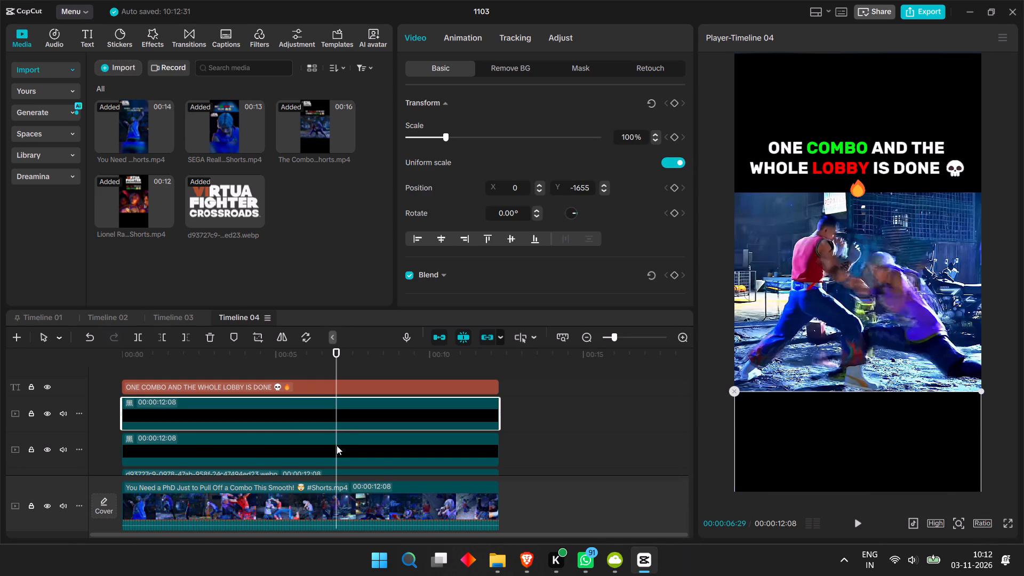
Move Timeline 04's logo layer above the caption and both black covers, starting at the beginning of the timeline.
scroll(337, 449, "down", 2)
left_click_drag(326, 461, 333, 365)
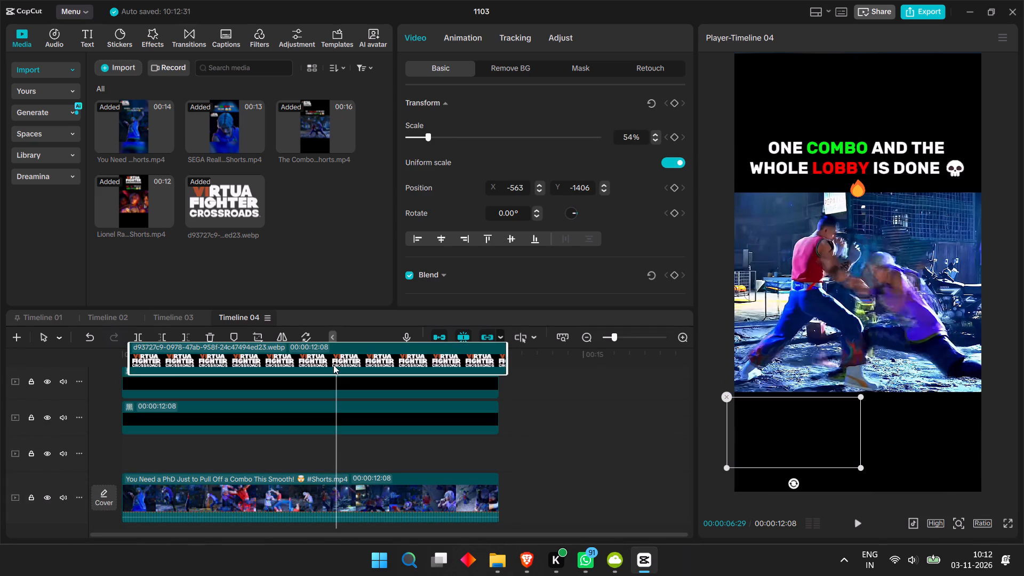
left_click_drag(333, 365, 325, 367)
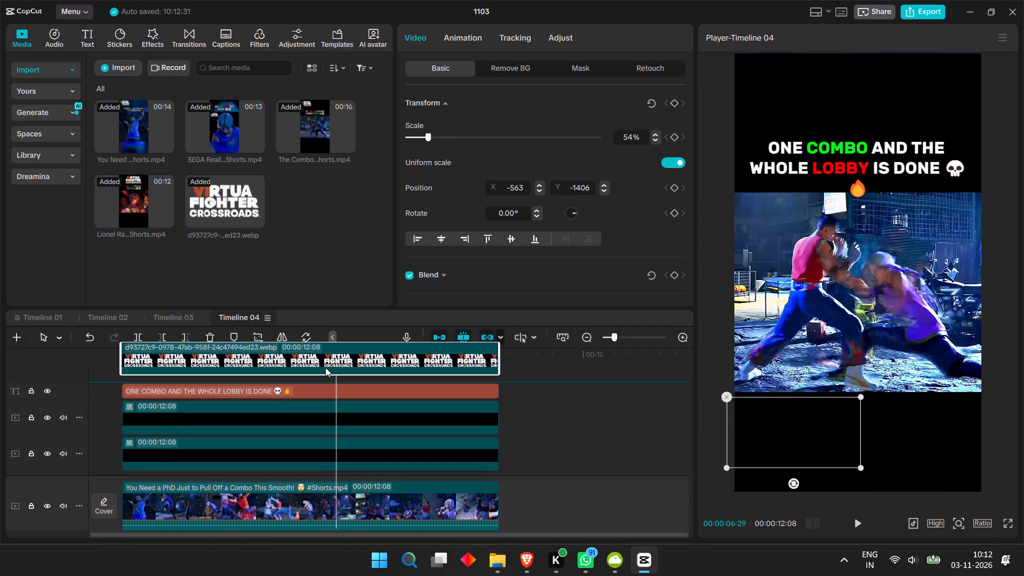
left_click_drag(325, 367, 325, 378)
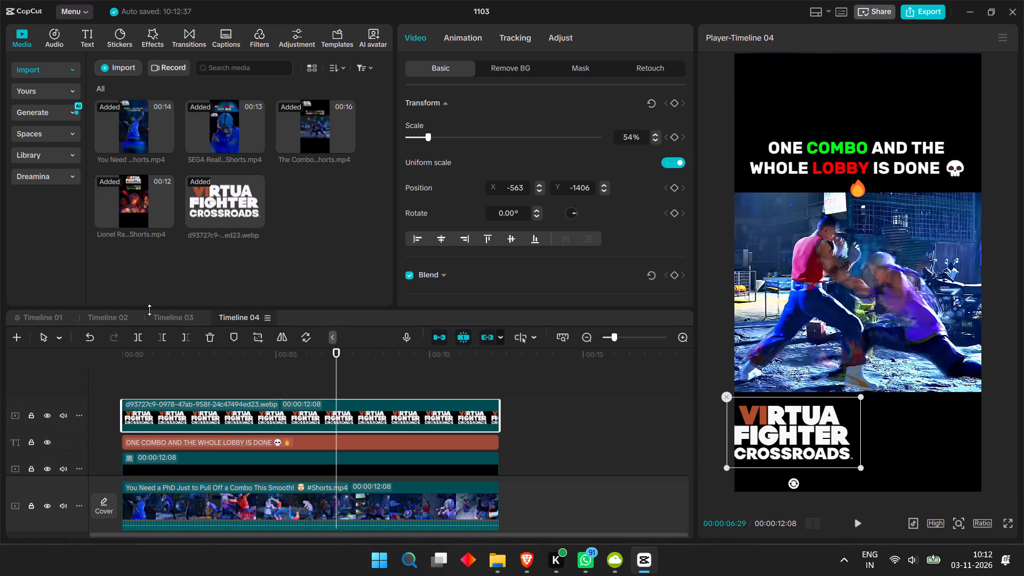
In Timeline 03, duplicate the black cover onto a new top track and position the copy over the blurred lower part of the frame.
left_click(178, 322)
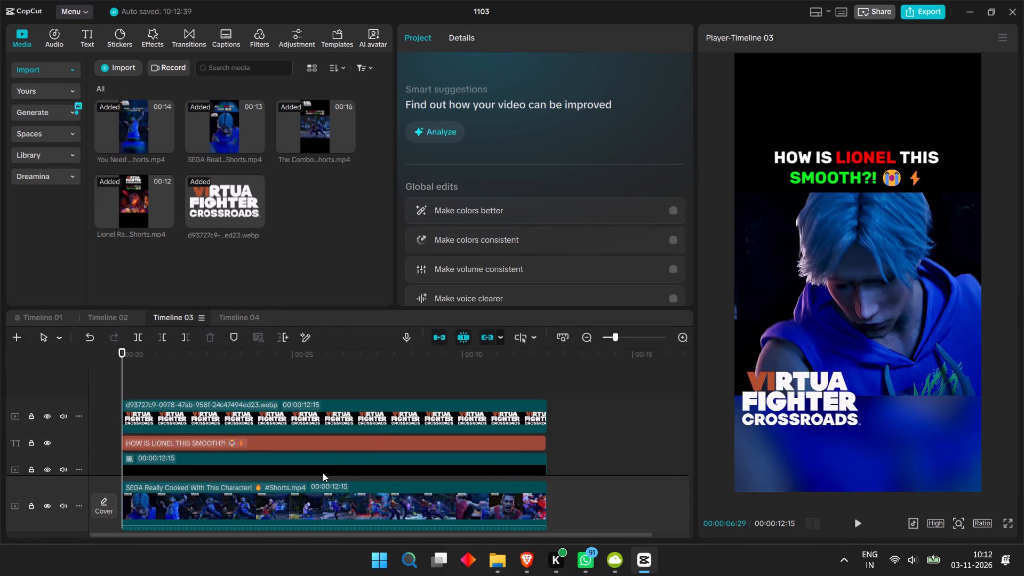
left_click(323, 473)
key("ctrl+c")
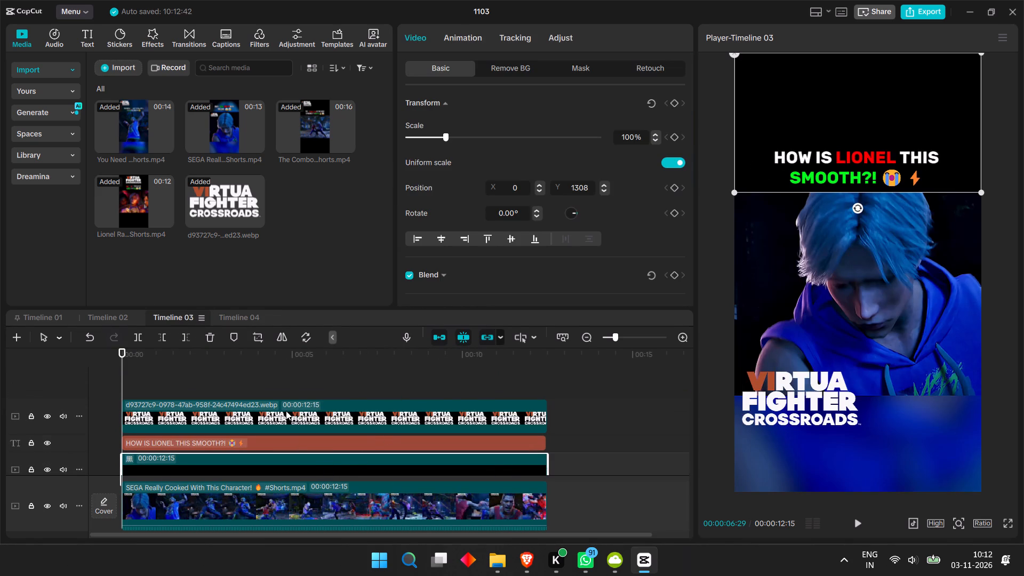
key("ctrl+v")
left_click_drag(246, 446, 249, 372)
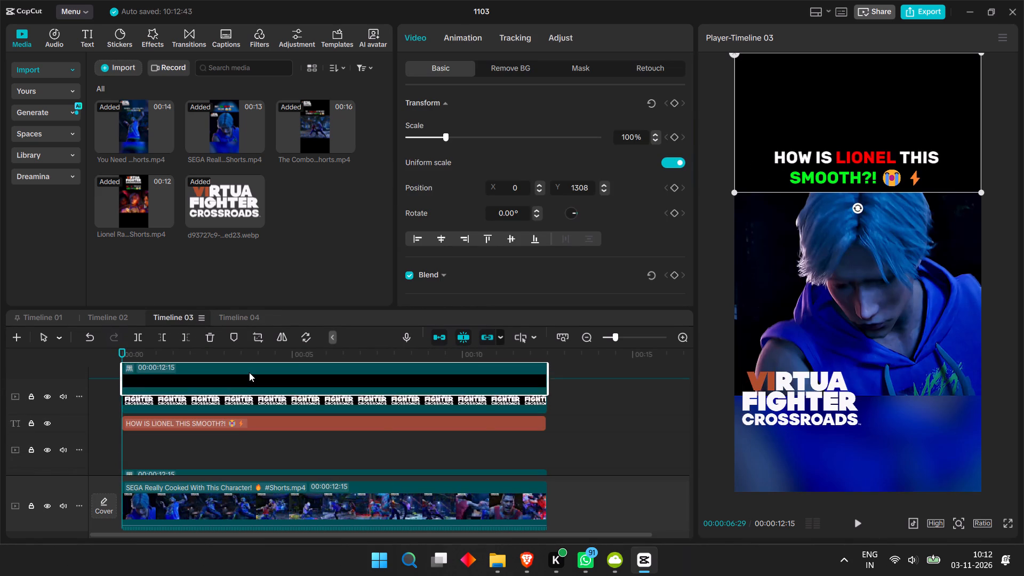
left_click_drag(249, 372, 249, 369)
left_click_drag(810, 147, 796, 191)
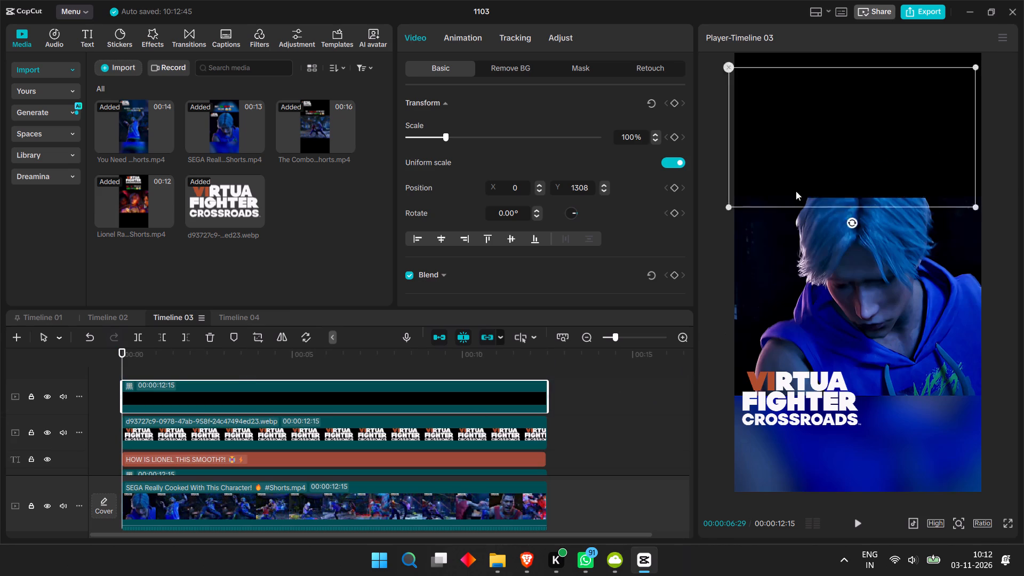
left_click_drag(796, 191, 819, 476)
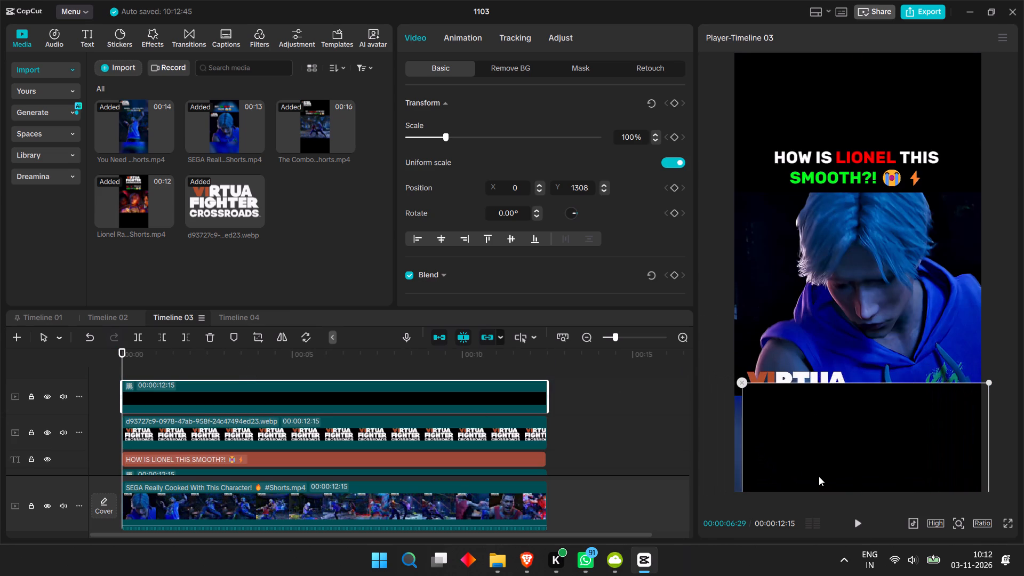
left_click_drag(819, 476, 812, 476)
Bring Timeline 03's logo layer above the new black cover and lower the logo to about Y -1242.
left_click_drag(413, 433, 412, 386)
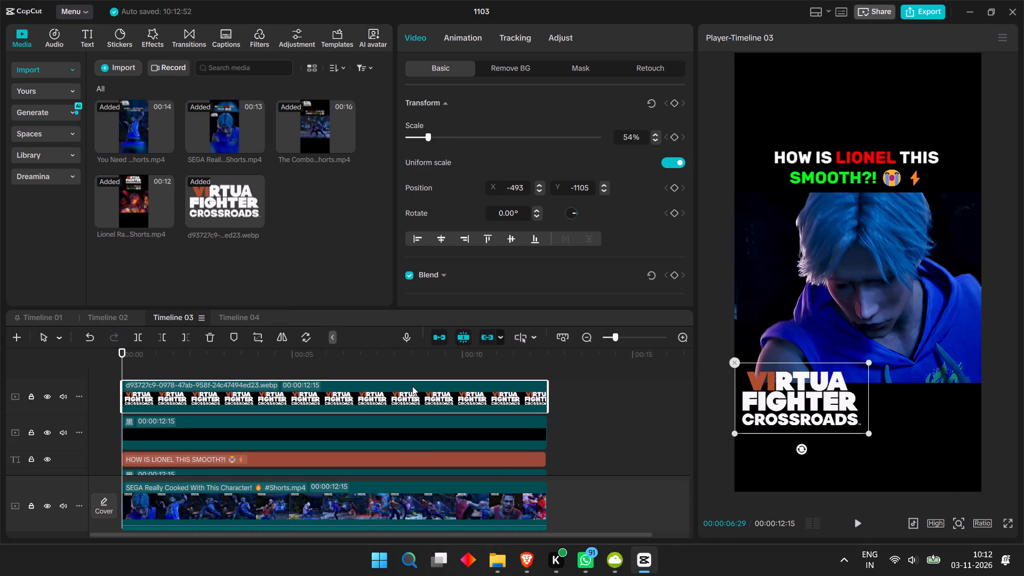
left_click_drag(793, 398, 790, 414)
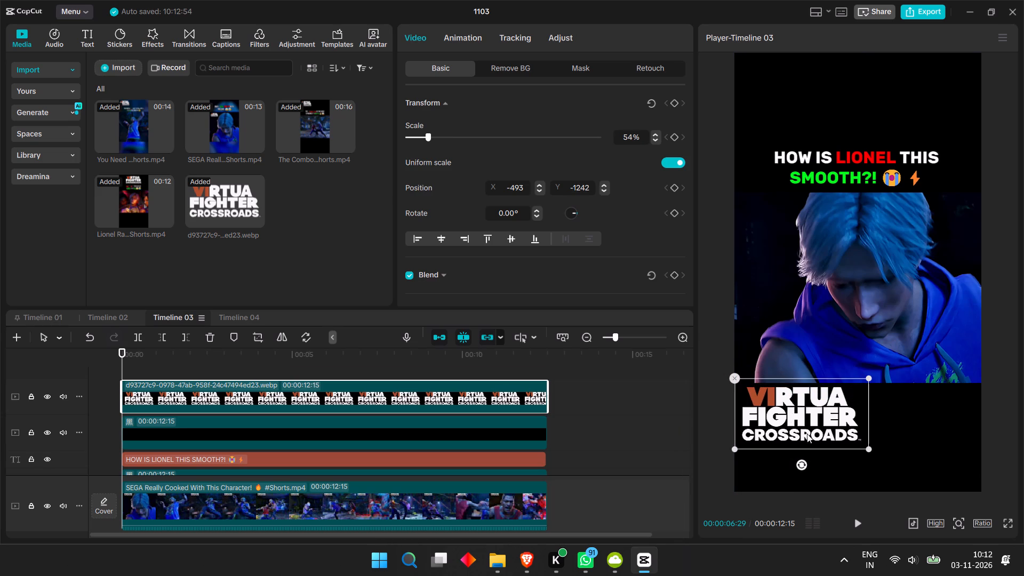
left_click(865, 450)
Look at Timeline 02, then export Timeline 01 as "saga 1" at 720P, 30fps mp4 and dismiss the sharing options.
left_click(101, 313)
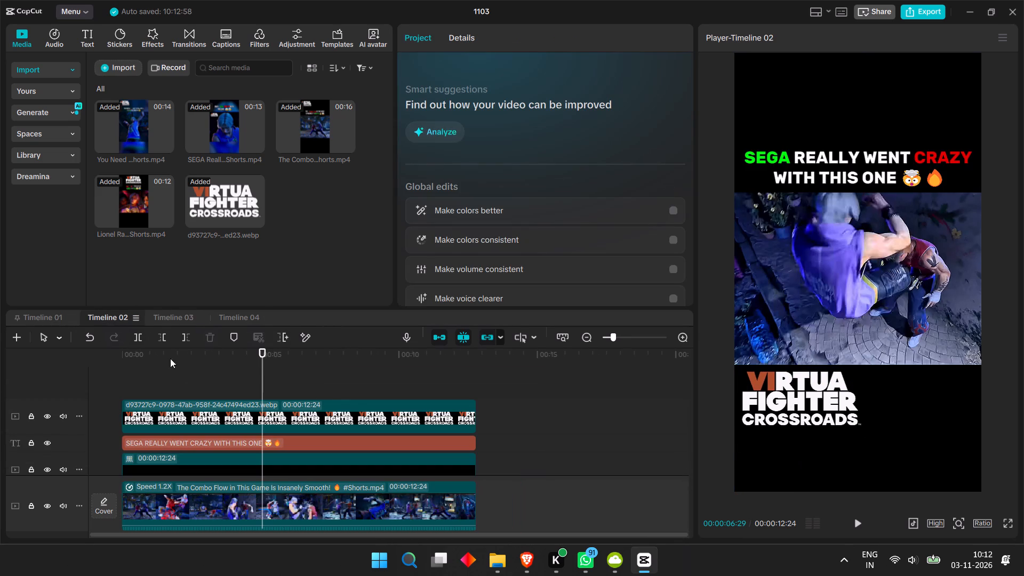
left_click(44, 318)
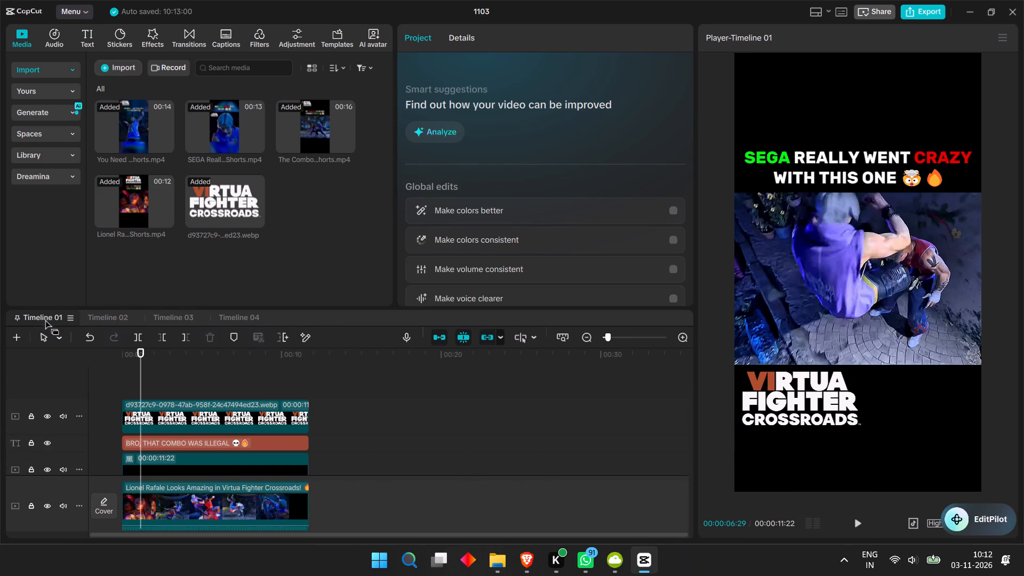
left_click_drag(141, 351, 140, 352)
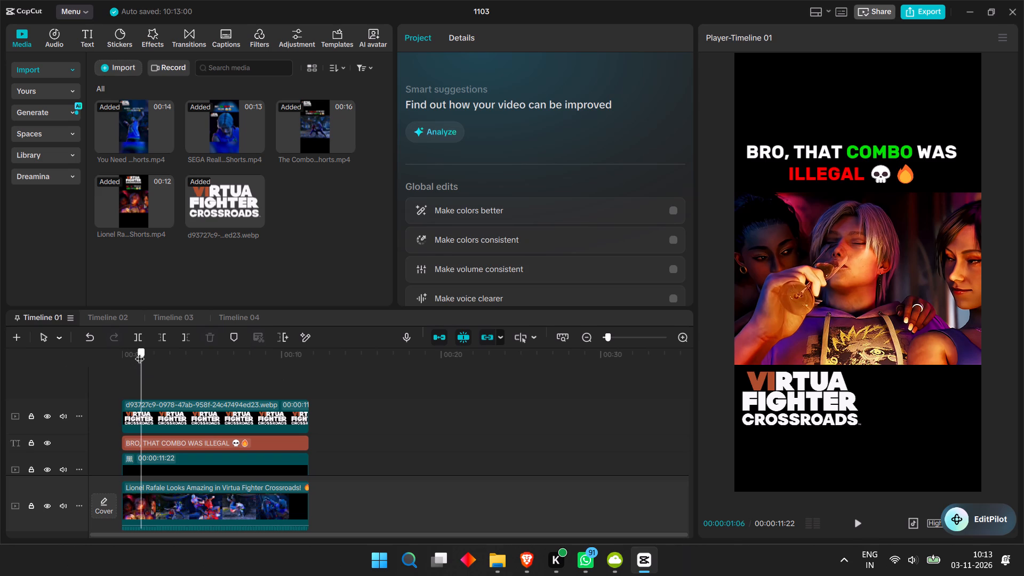
left_click_drag(140, 352, 50, 367)
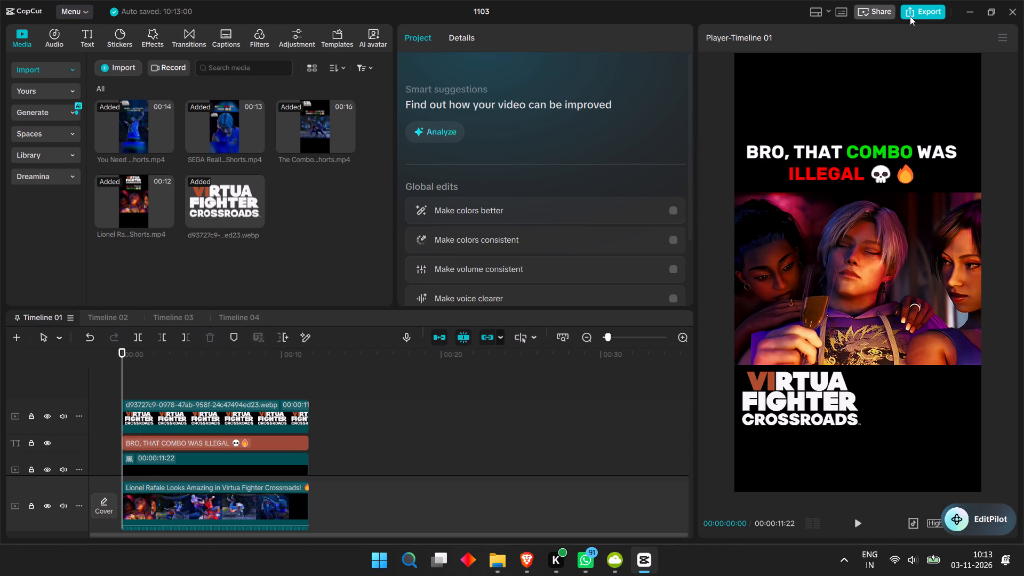
left_click(915, 11)
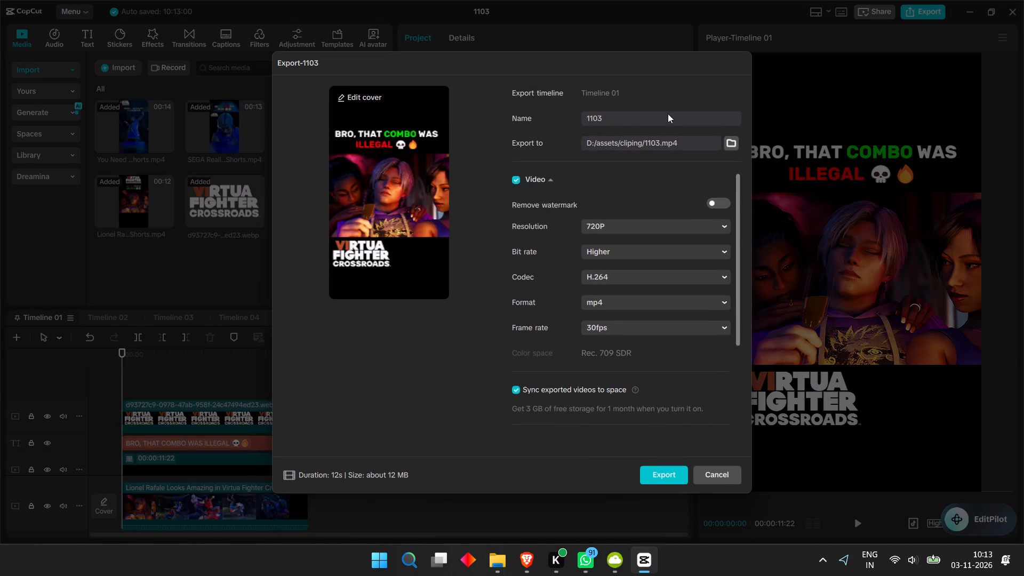
left_click_drag(634, 119, 516, 112)
type("saga 1")
key("Return")
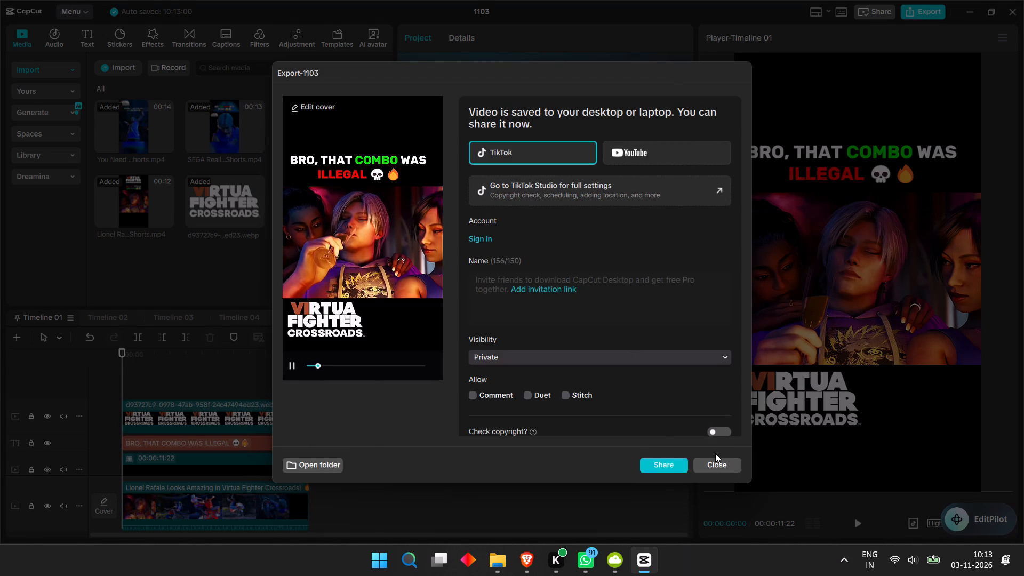
left_click(715, 453)
left_click(716, 463)
Export Timeline 02 as "saga 2" at 720P, 30fps mp4 and dismiss the sharing options.
left_click(103, 320)
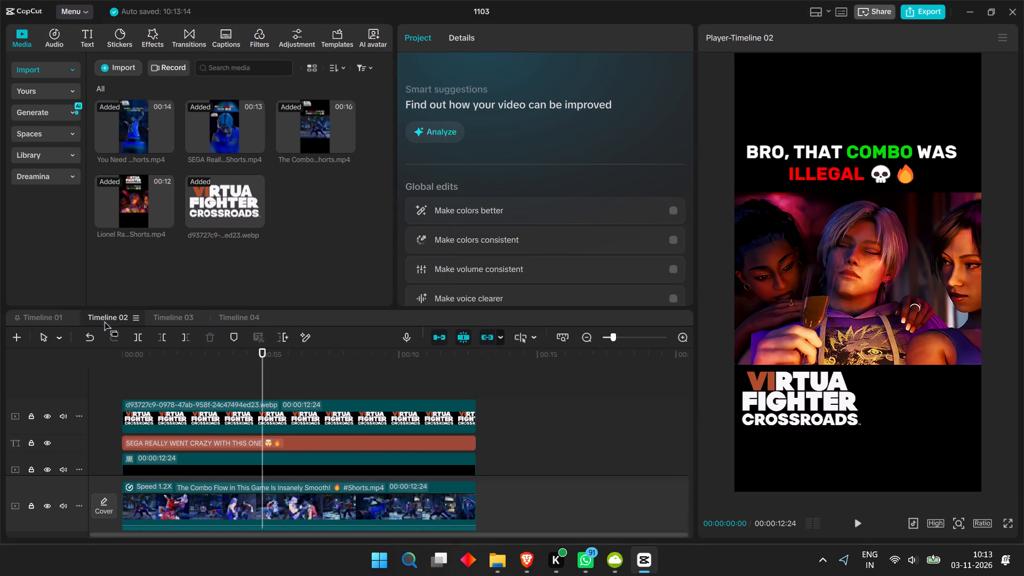
left_click(922, 7)
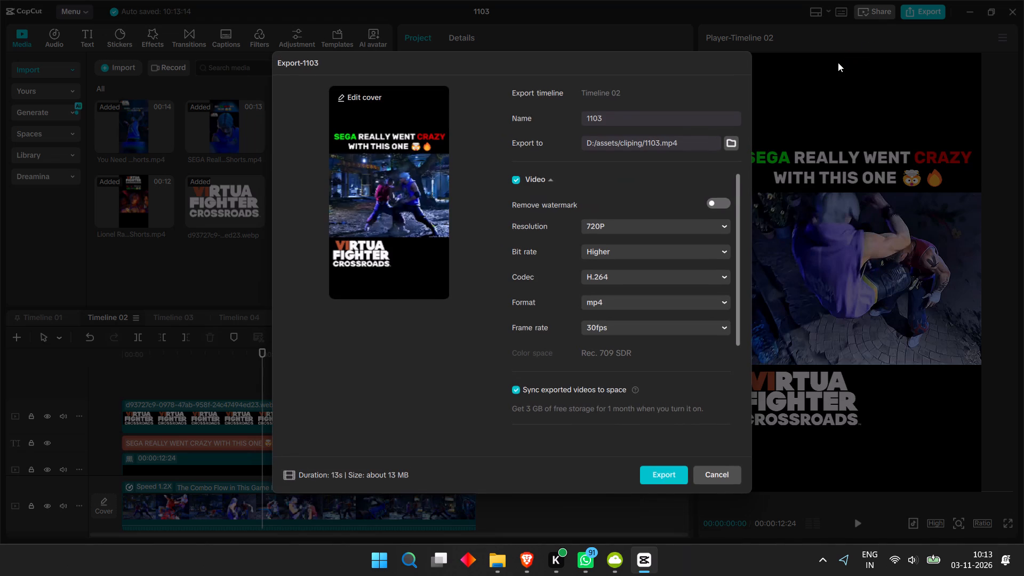
left_click_drag(619, 115, 560, 123)
left_click_drag(560, 123, 558, 123)
type("as")
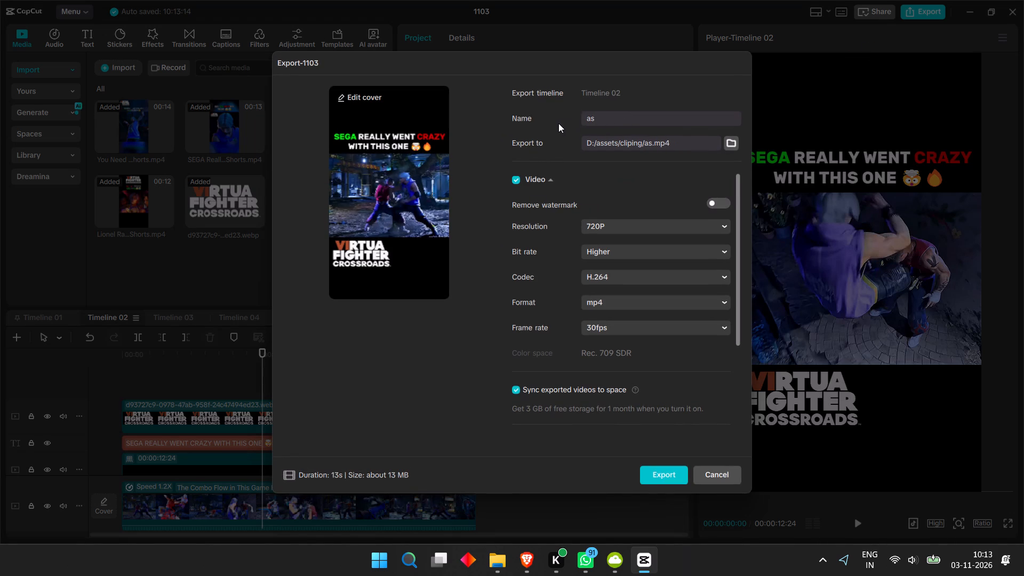
key("BackSpace")
key("BackSpace")
type("saga")
key("space")
type("2")
key("Return")
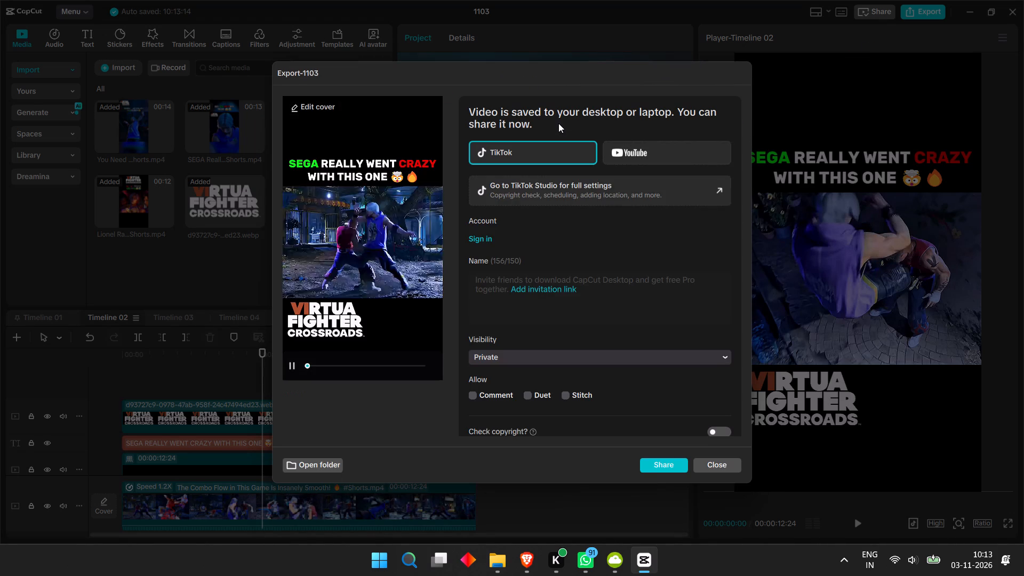
left_click(716, 460)
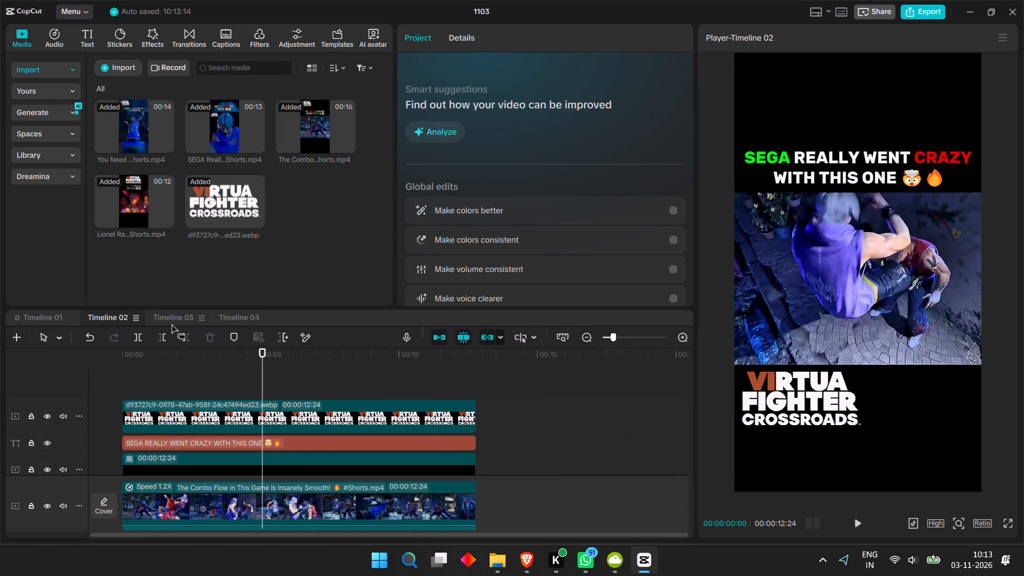
Export Timeline 03 as "saga 3" at 720P, 30fps mp4 and dismiss the sharing options.
left_click(171, 320)
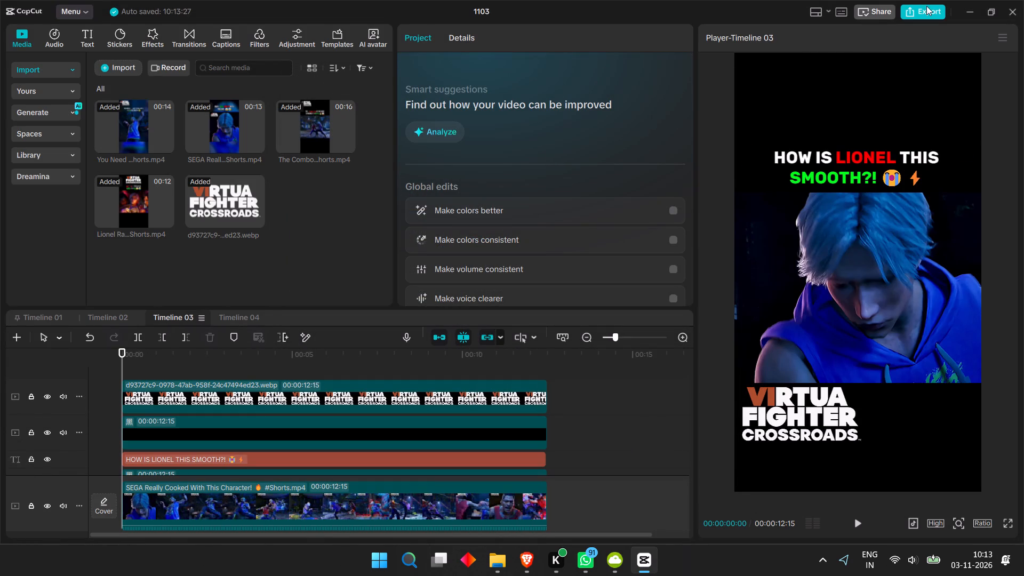
left_click(926, 6)
type("saga")
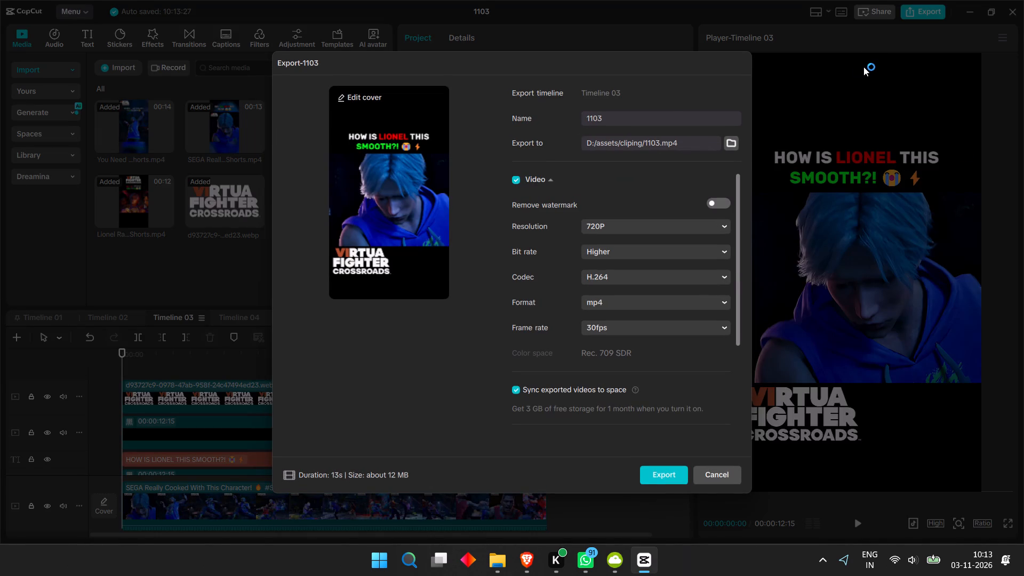
left_click(662, 110)
left_click_drag(647, 115, 521, 110)
type("saga")
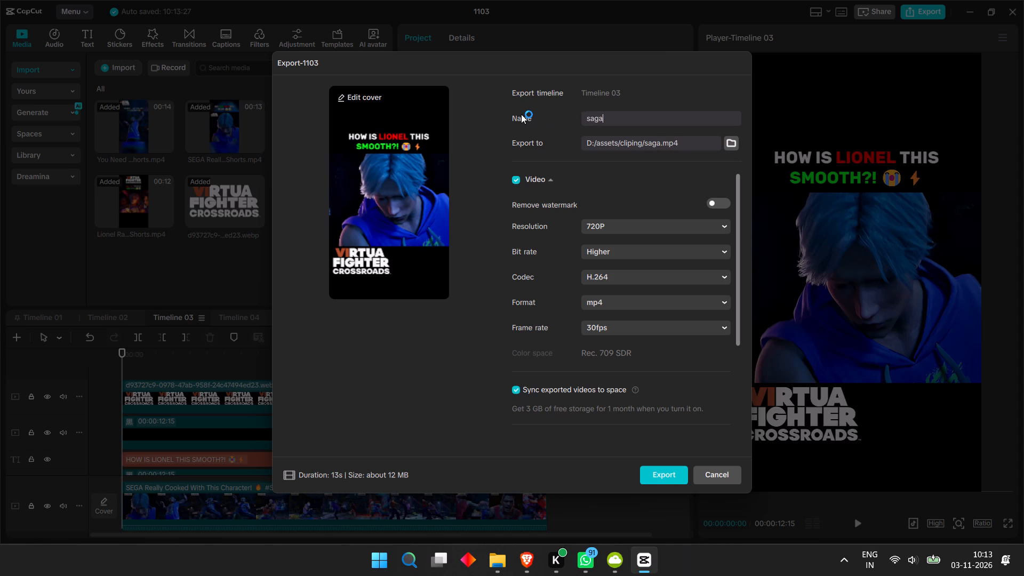
key("space")
type("3")
key("Return")
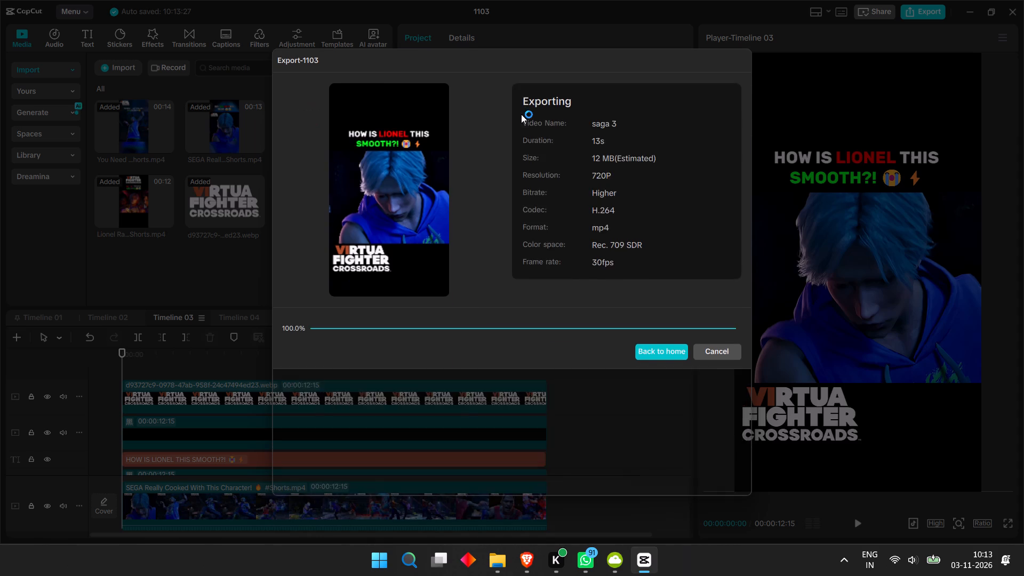
left_click(712, 466)
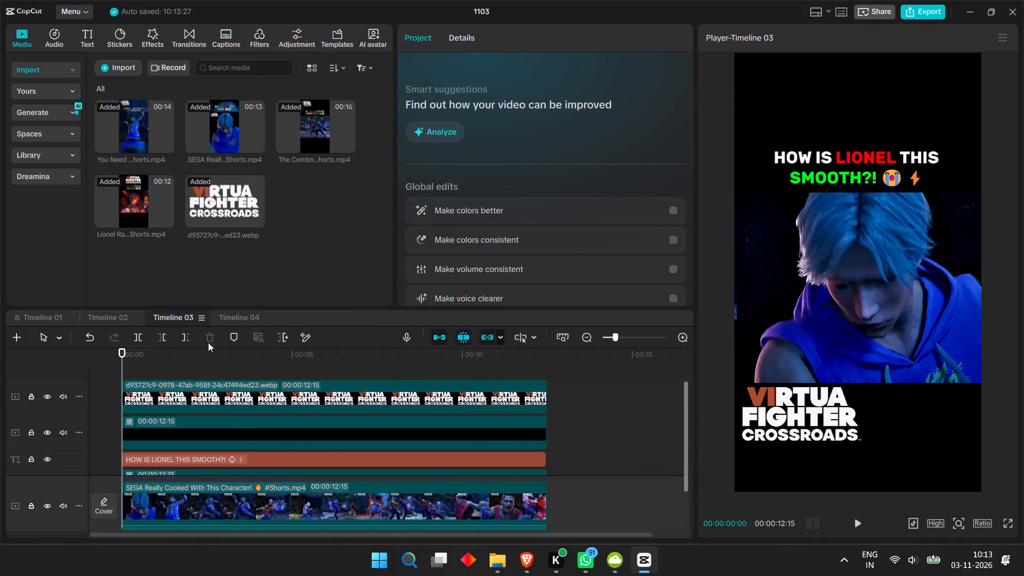
Export Timeline 04 as "saga 4" at 720P, 30fps mp4 and dismiss the sharing options.
left_click(244, 314)
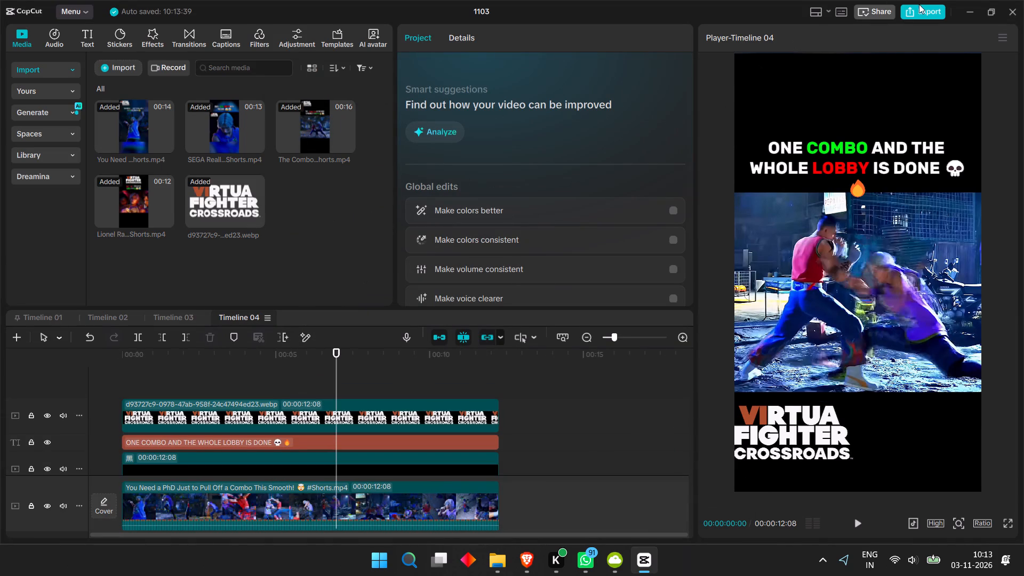
left_click(919, 7)
left_click(603, 126)
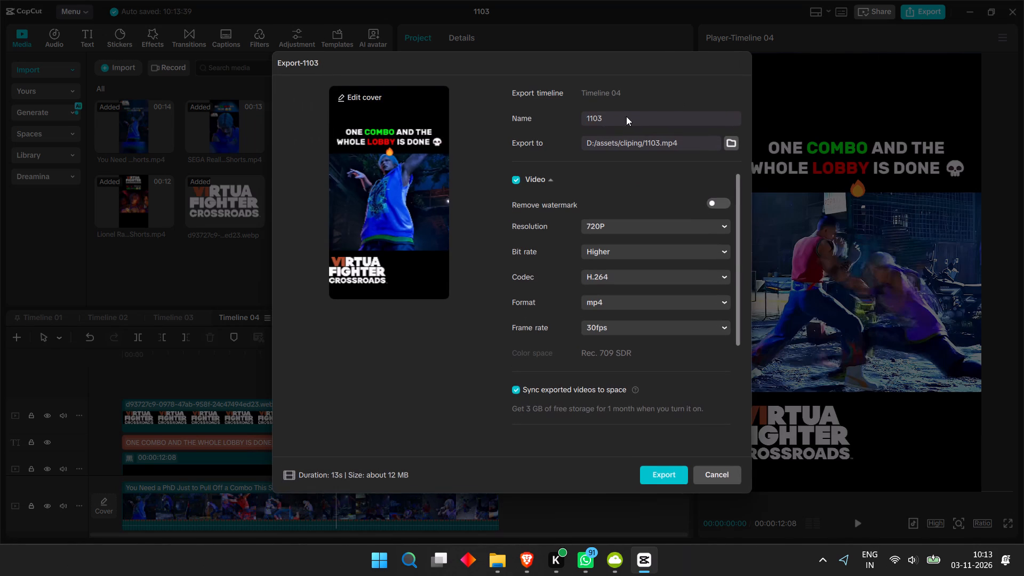
left_click_drag(626, 116, 514, 114)
type("saga")
key("space")
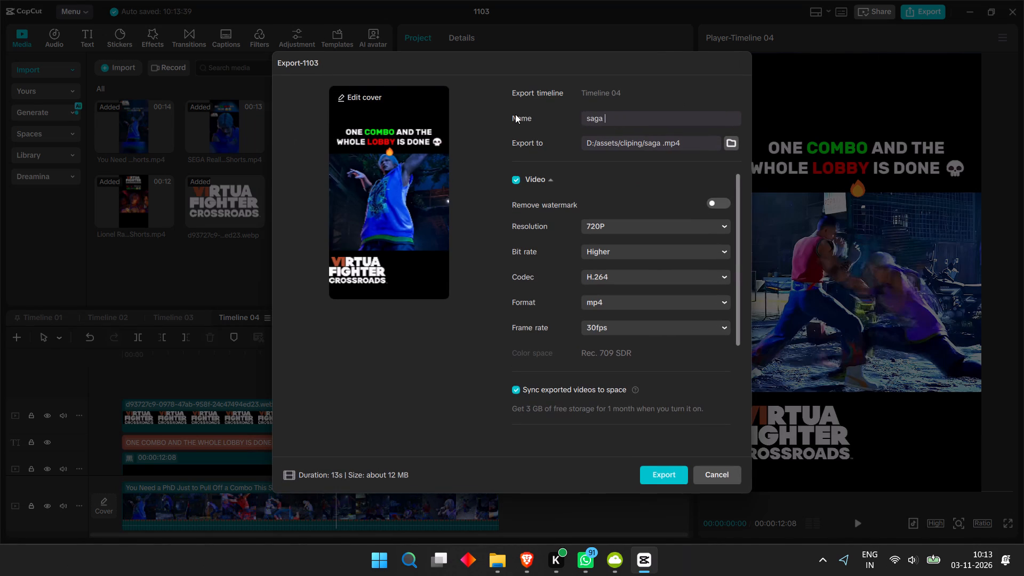
key("4")
key("Return")
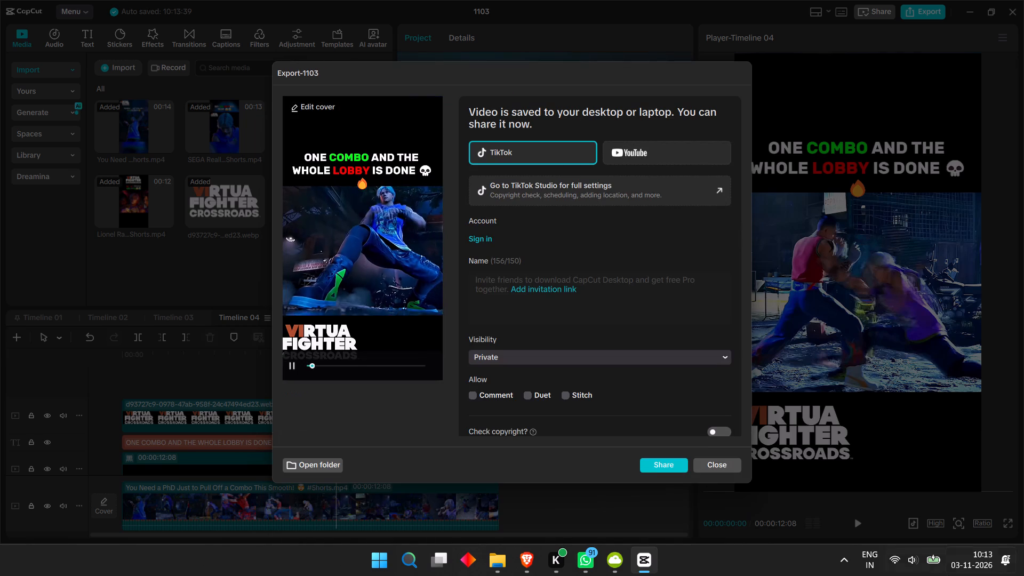
left_click(701, 465)
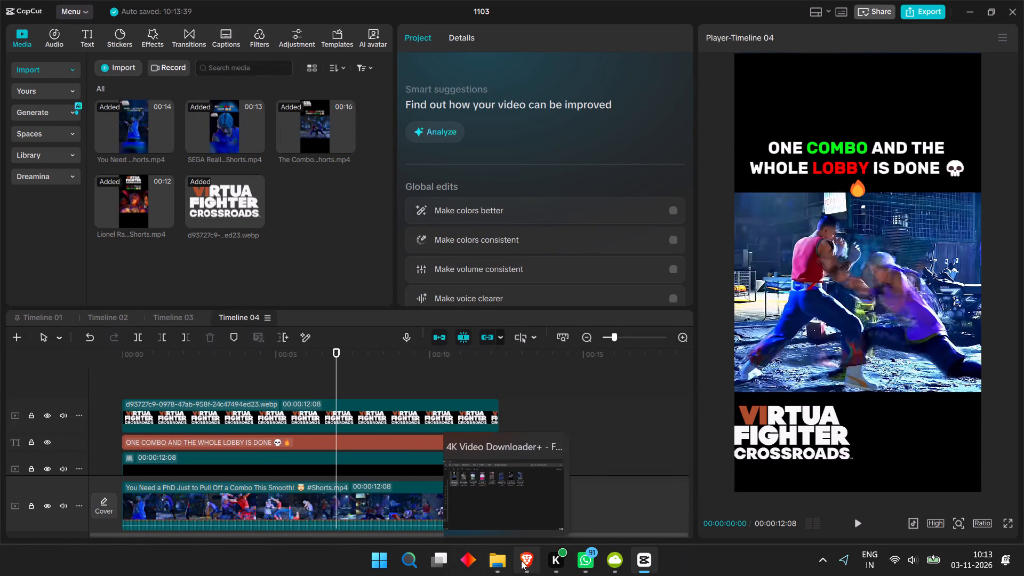
Switch to Google Chrome with the personal profile and open Google Drive.
key("alt+space")
key("c")
left_click(403, 231)
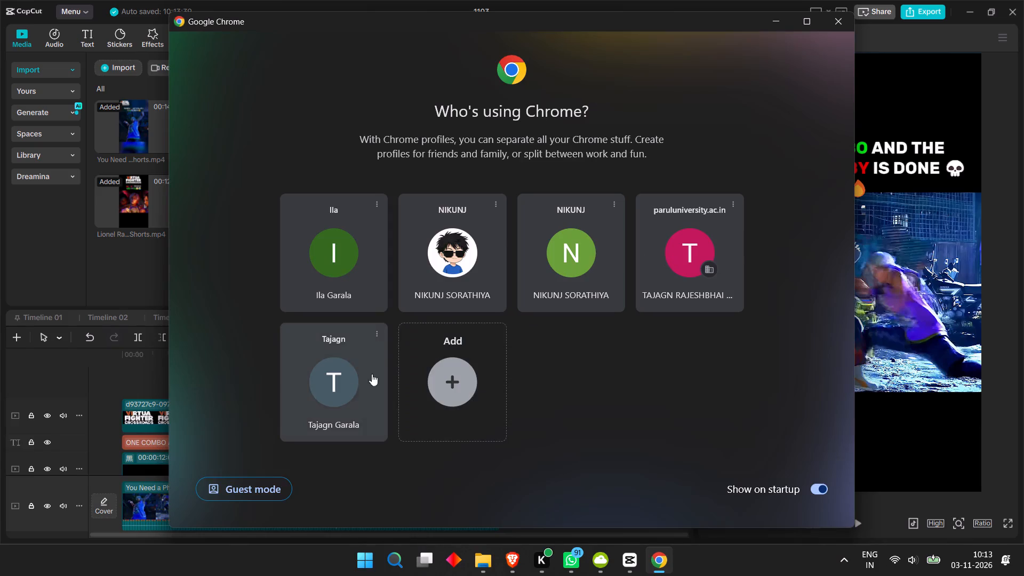
left_click(347, 385)
left_click(32, 67)
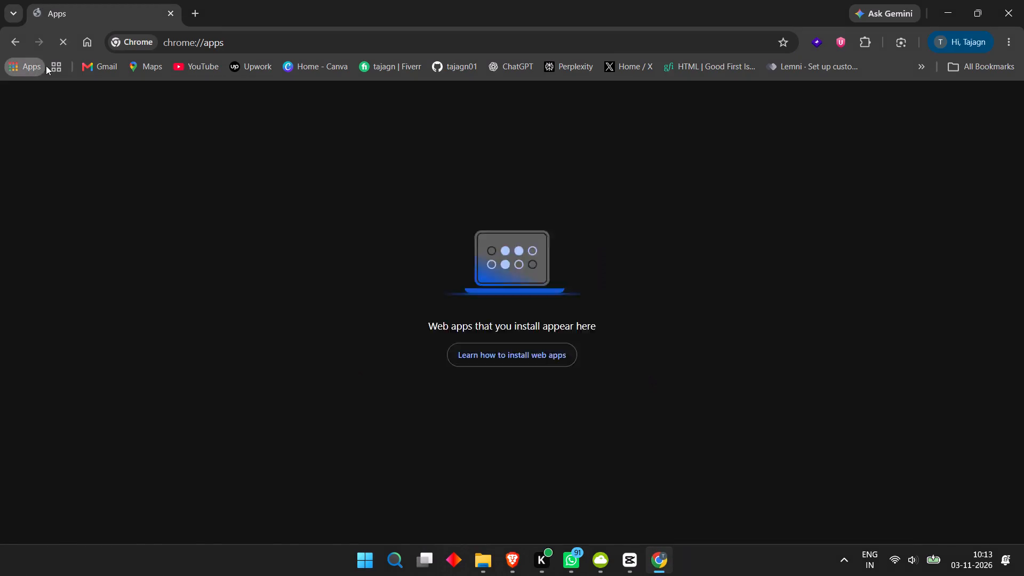
left_click(648, 146)
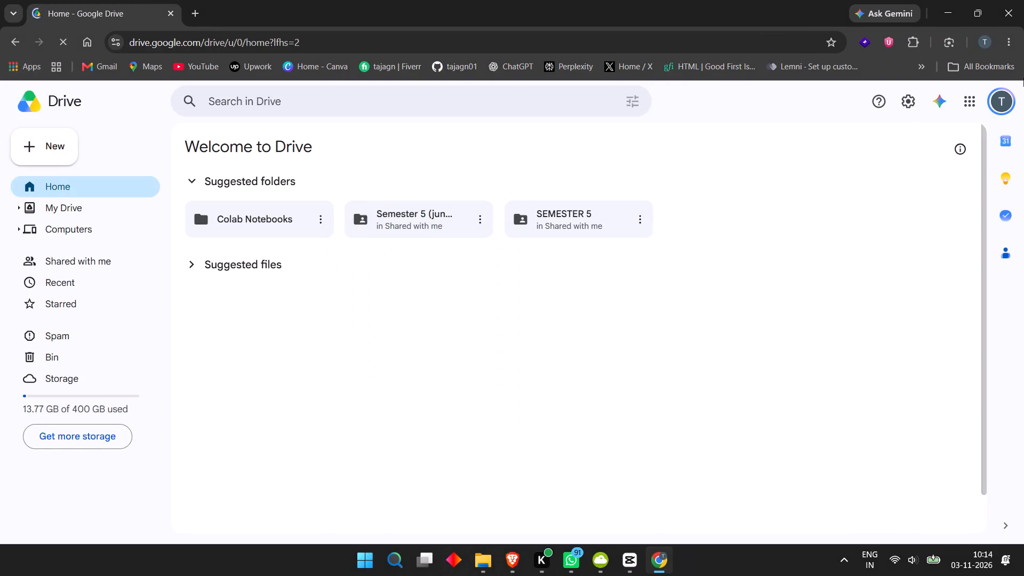
Switch Drive to the alternate account with the teal avatar and open the "youtube shorts" folder in My Drive.
left_click(996, 101)
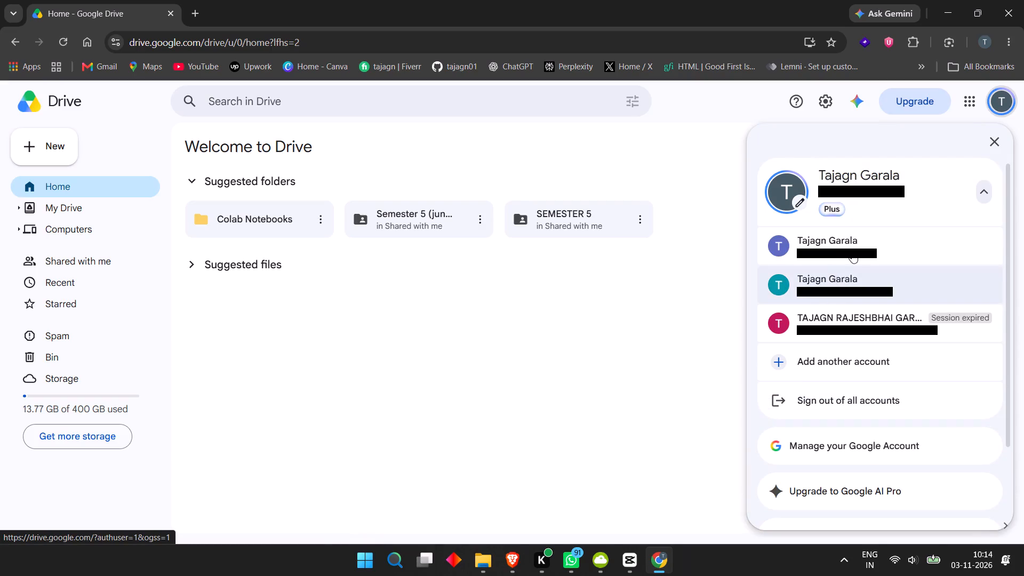
left_click(849, 279)
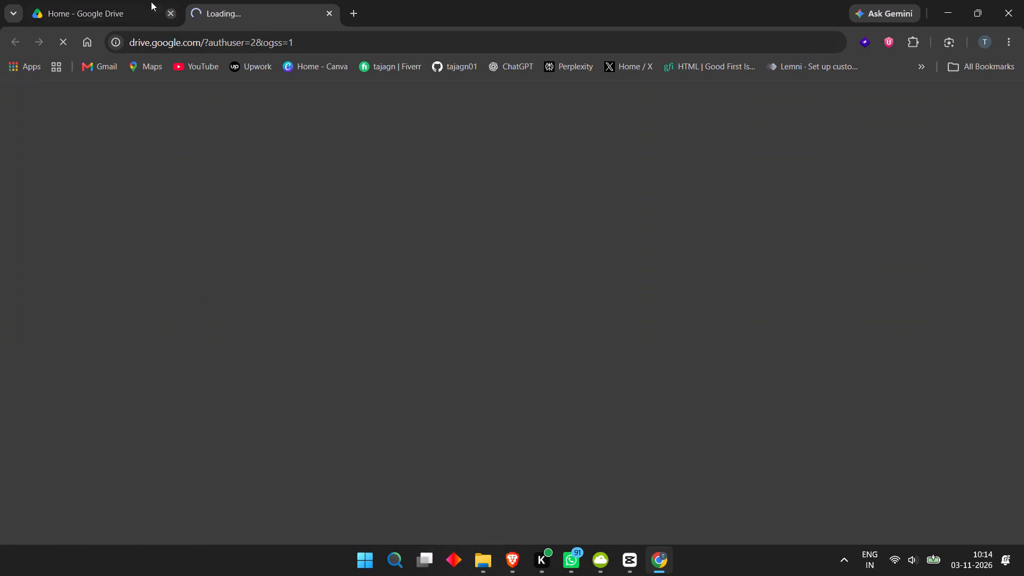
left_click(174, 16)
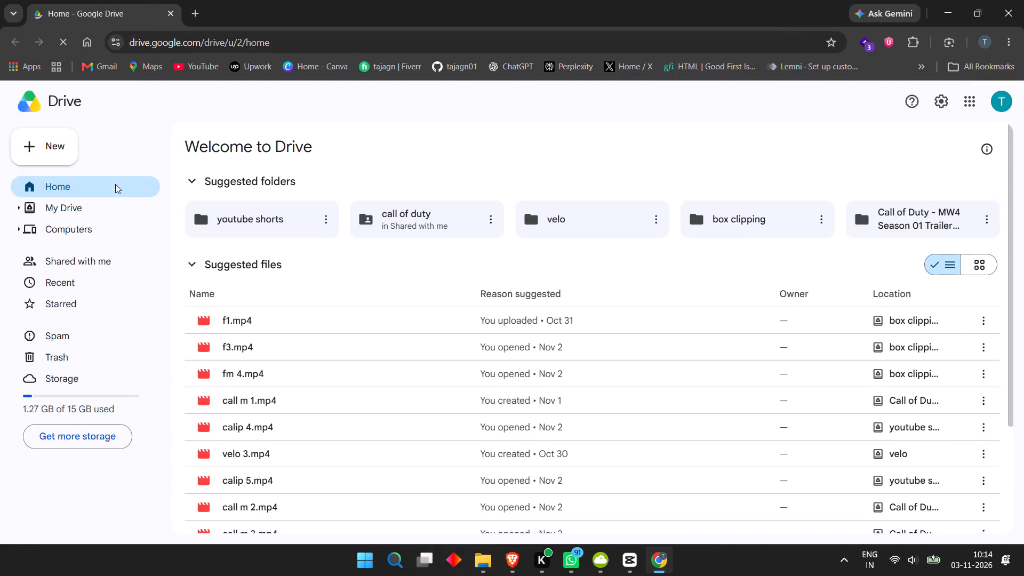
left_click(113, 215)
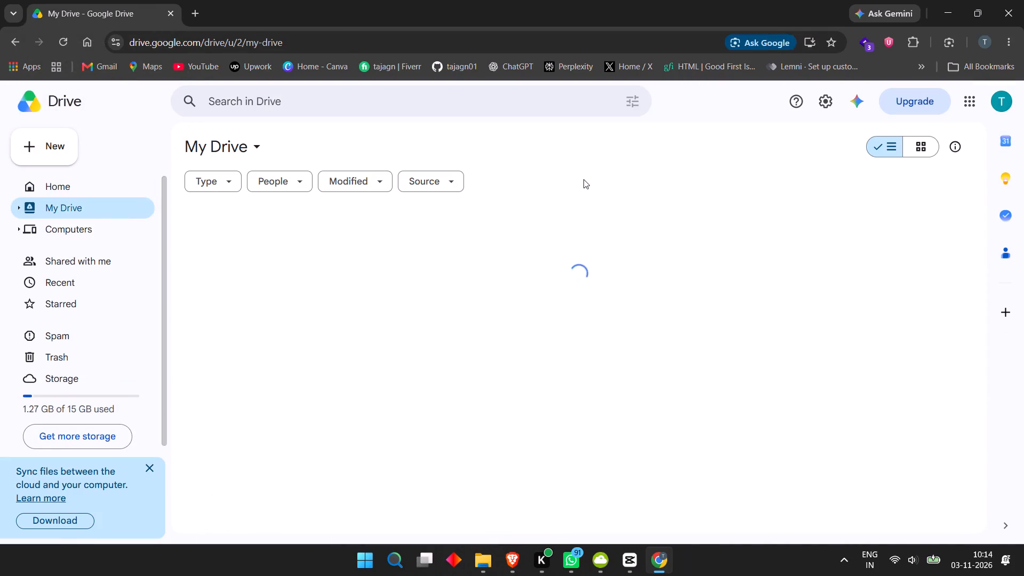
double_click(243, 363)
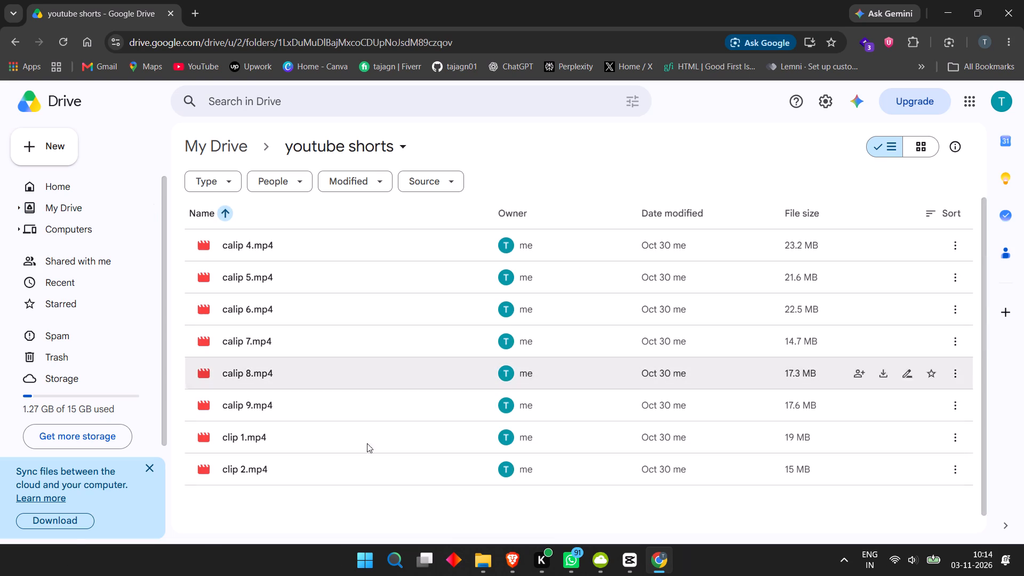
Move clip 2.mp4 and clip 1.mp4 from the "youtube shorts" folder to the trash.
right_click(373, 500)
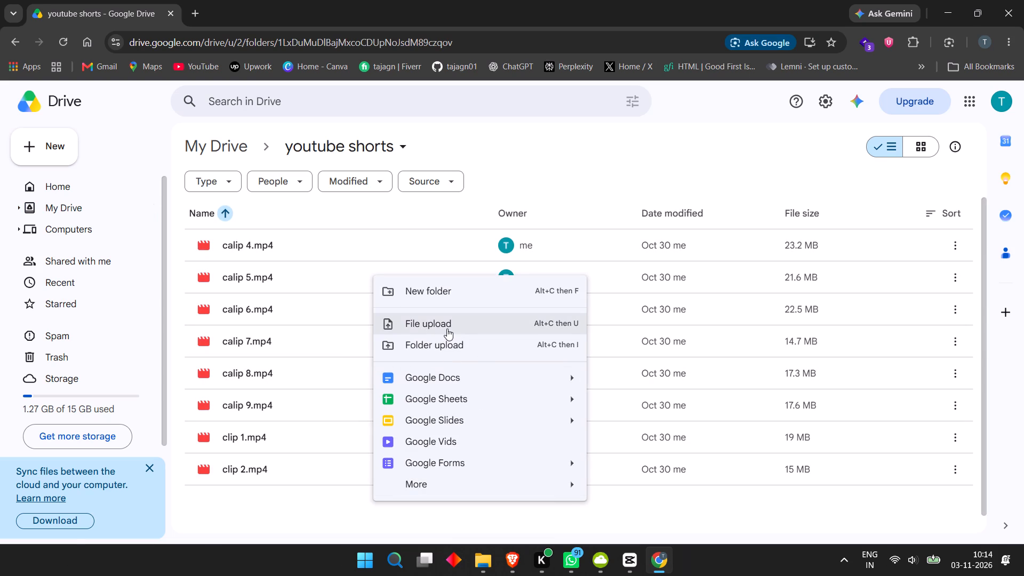
left_click(954, 479)
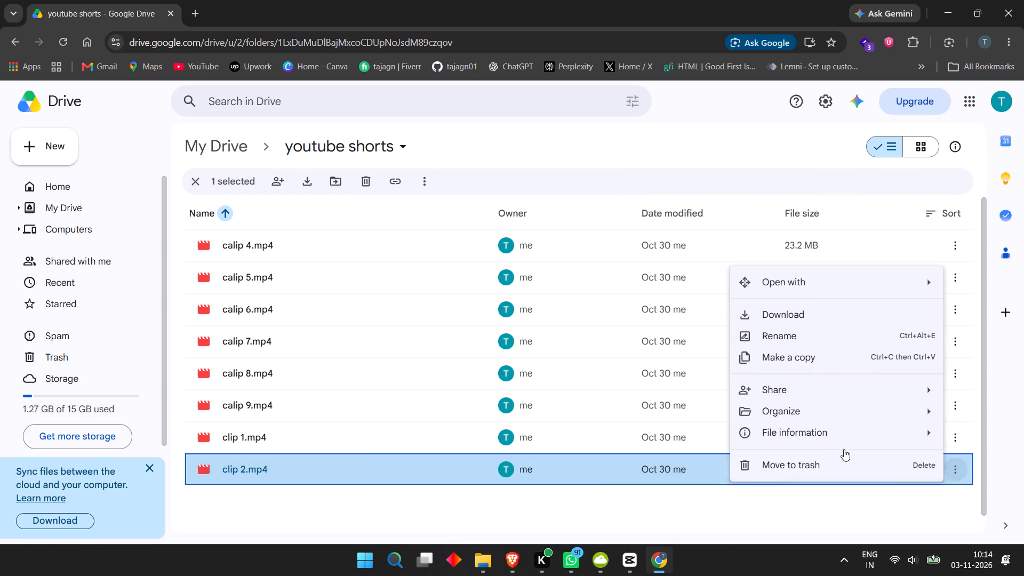
left_click(809, 470)
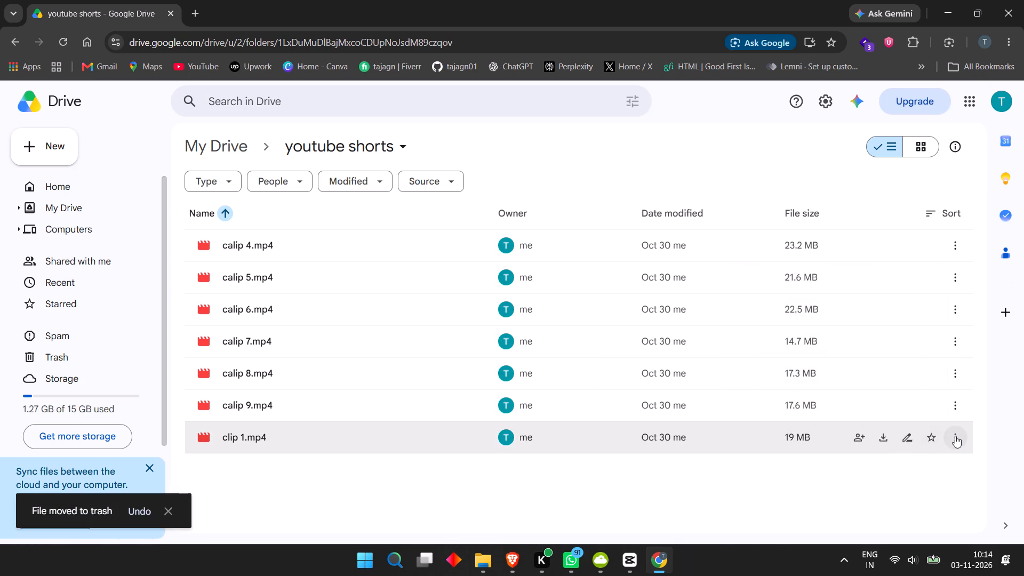
left_click(955, 436)
left_click(828, 432)
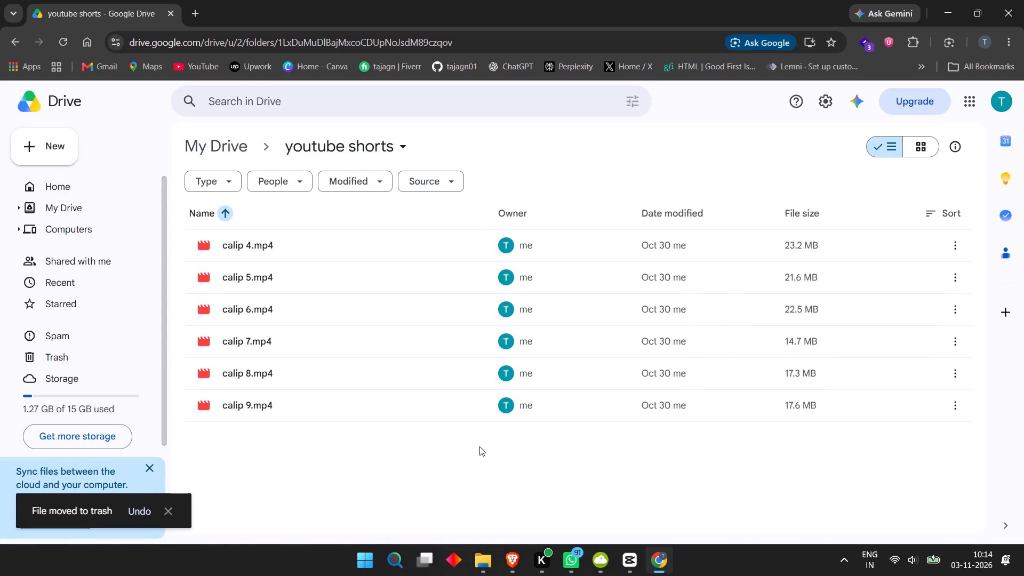
Upload saga 1, saga 2, saga 3 and saga 4 from the cliping folder on Drive D into the "youtube shorts" Drive folder.
right_click(479, 446)
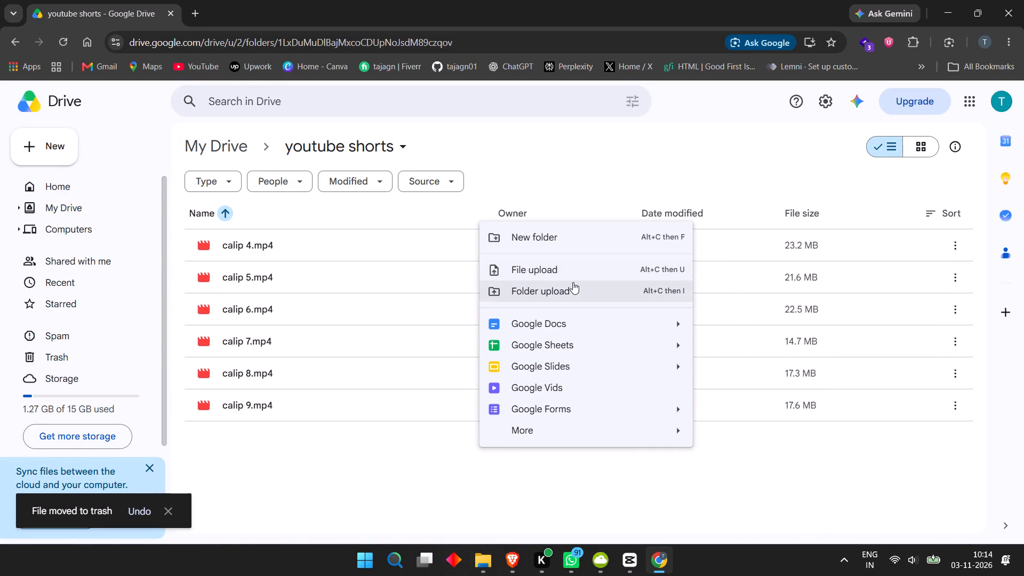
left_click(578, 268)
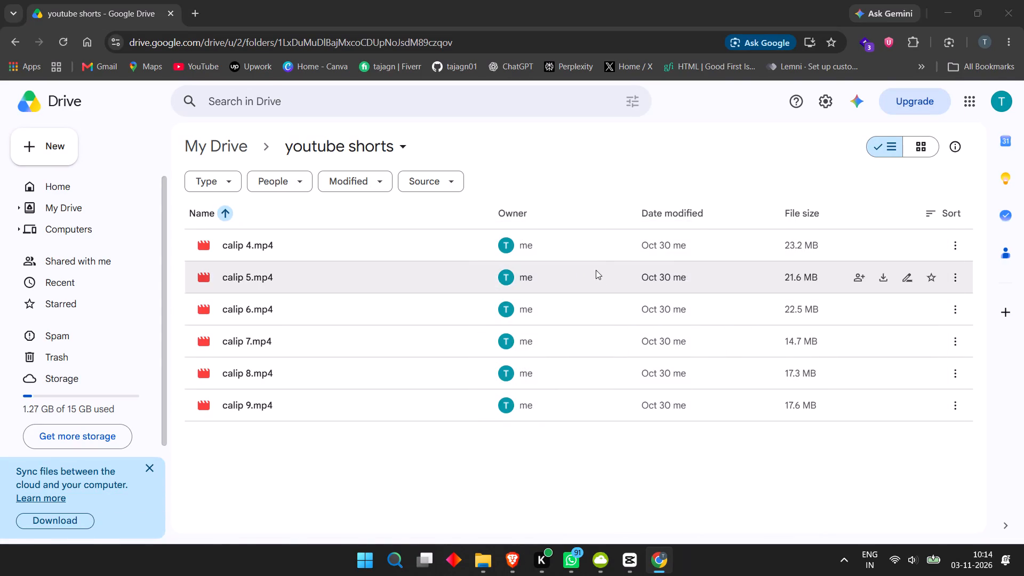
scroll(557, 286, "down", 7)
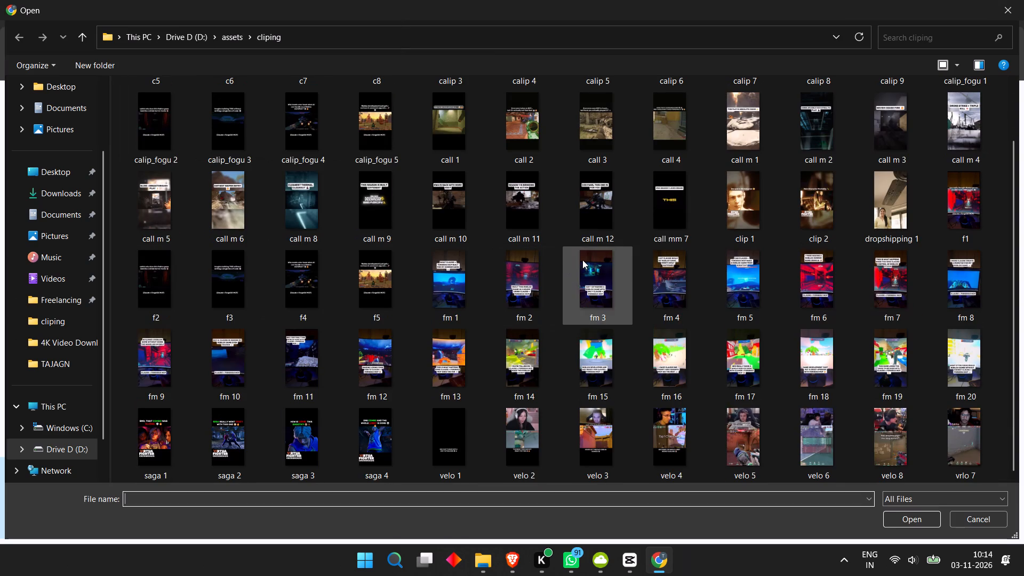
scroll(582, 260, "down", 4)
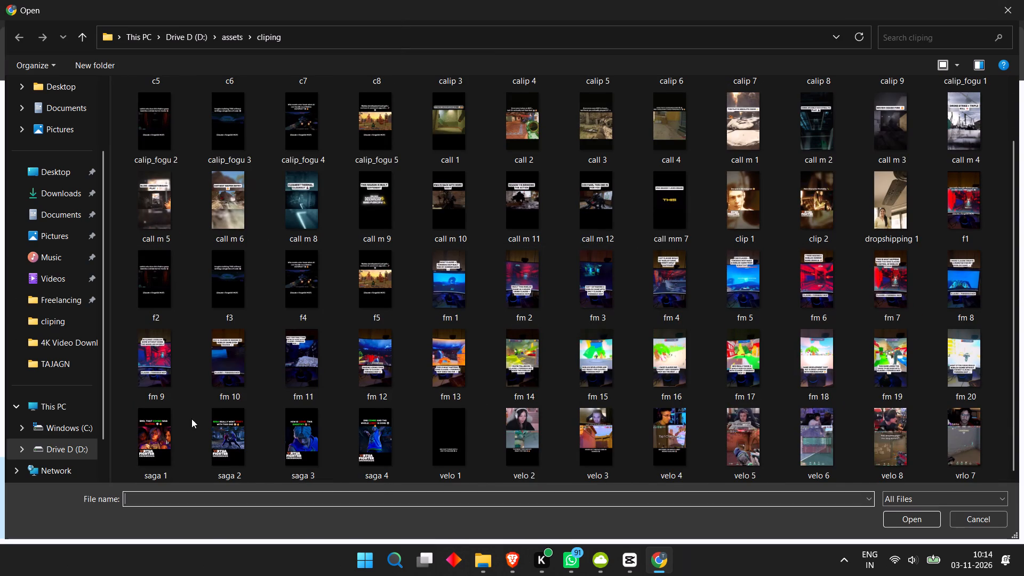
left_click(180, 429)
left_click(379, 448, "shift")
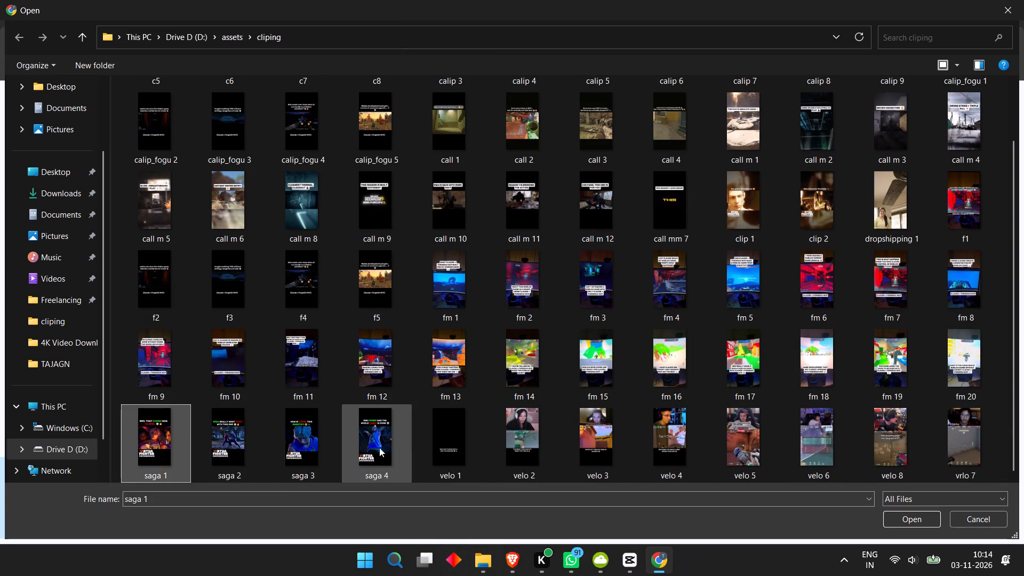
left_click(882, 522)
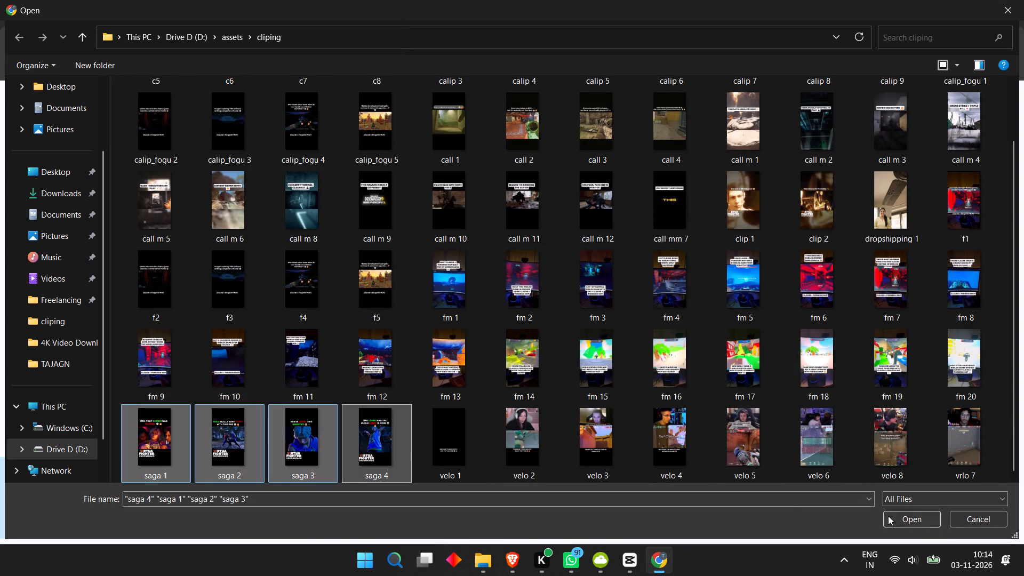
left_click(919, 523)
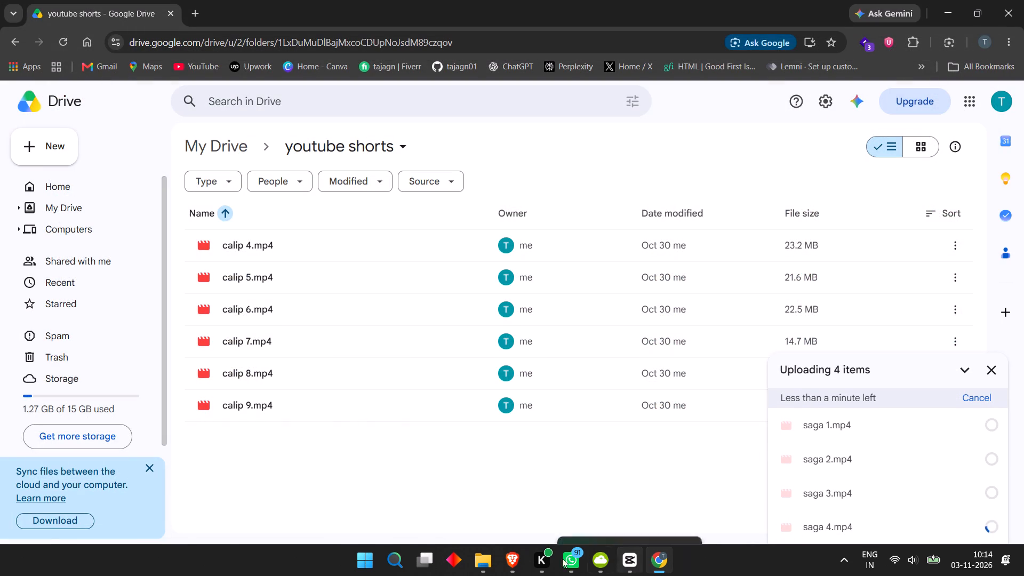
Switch to File Explorer with the "4K Video Downloader+" folder.
left_click(487, 562)
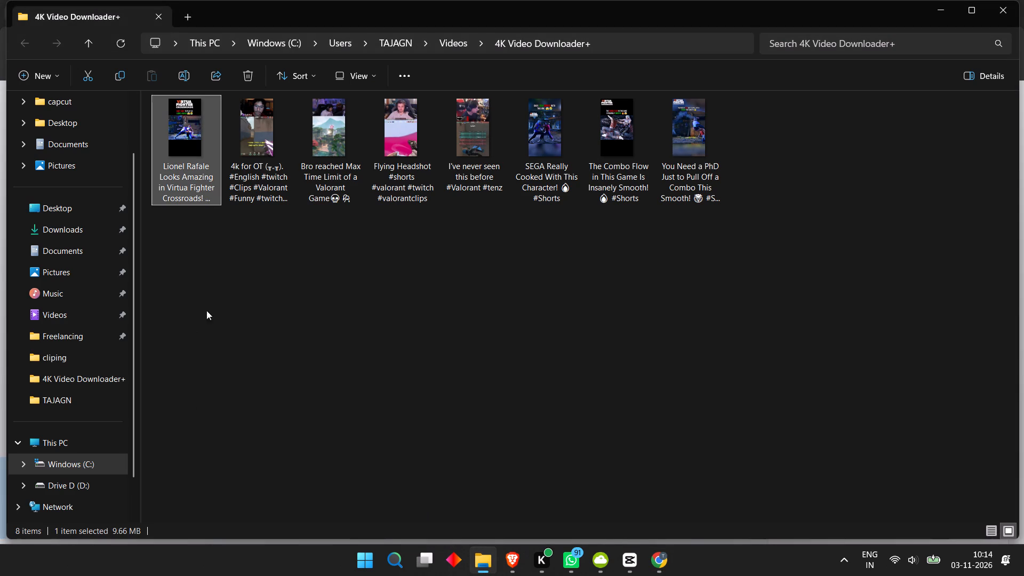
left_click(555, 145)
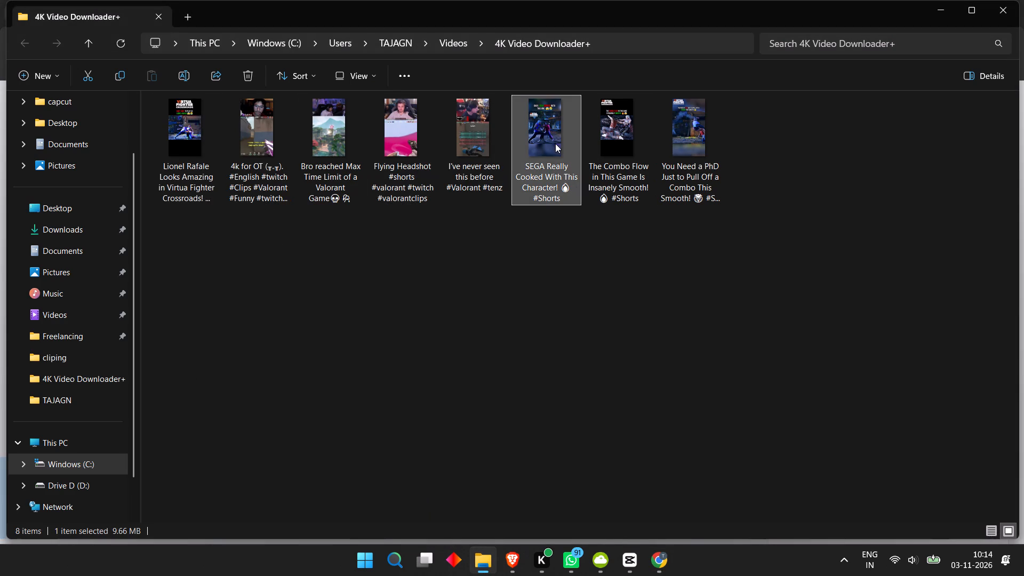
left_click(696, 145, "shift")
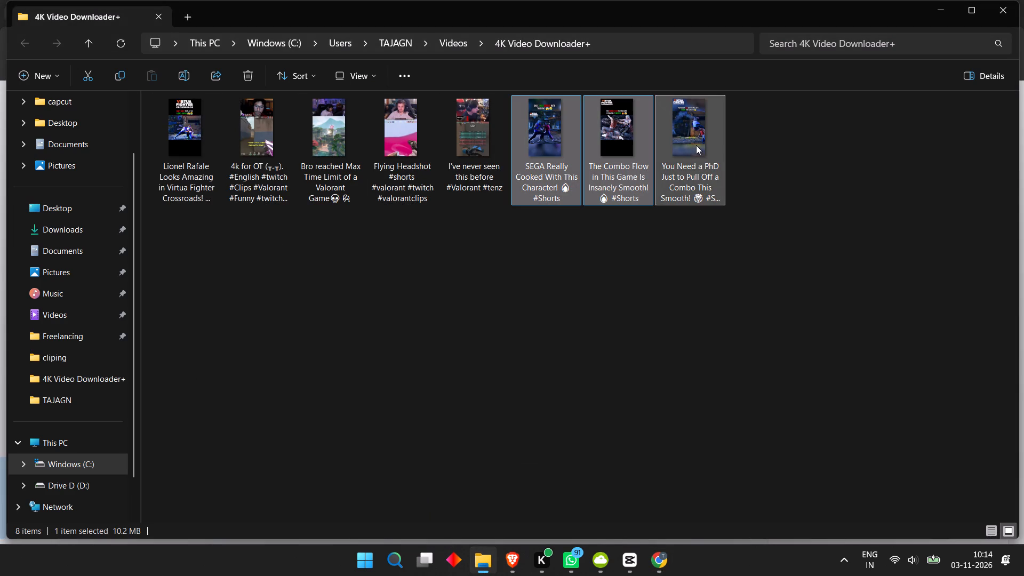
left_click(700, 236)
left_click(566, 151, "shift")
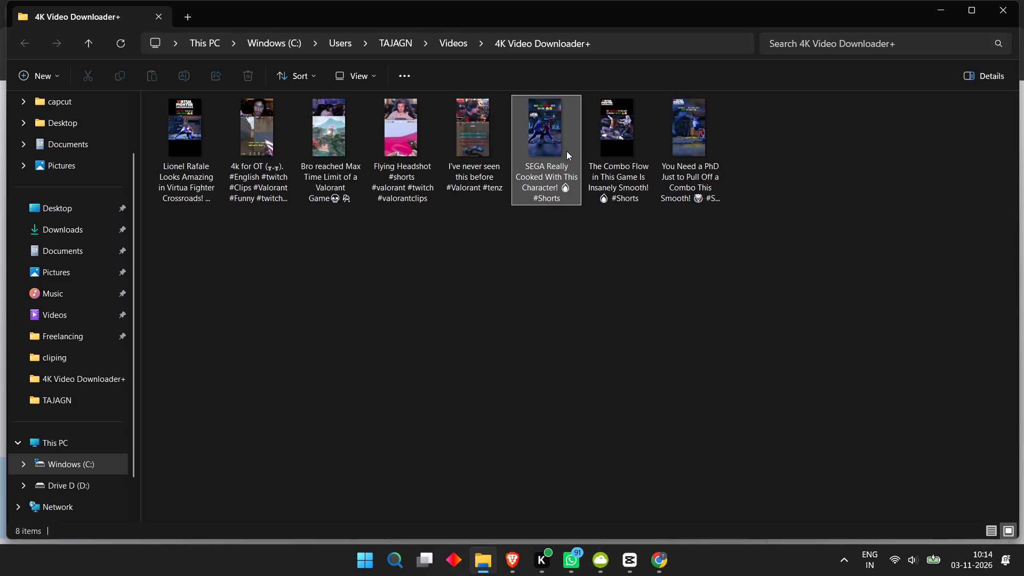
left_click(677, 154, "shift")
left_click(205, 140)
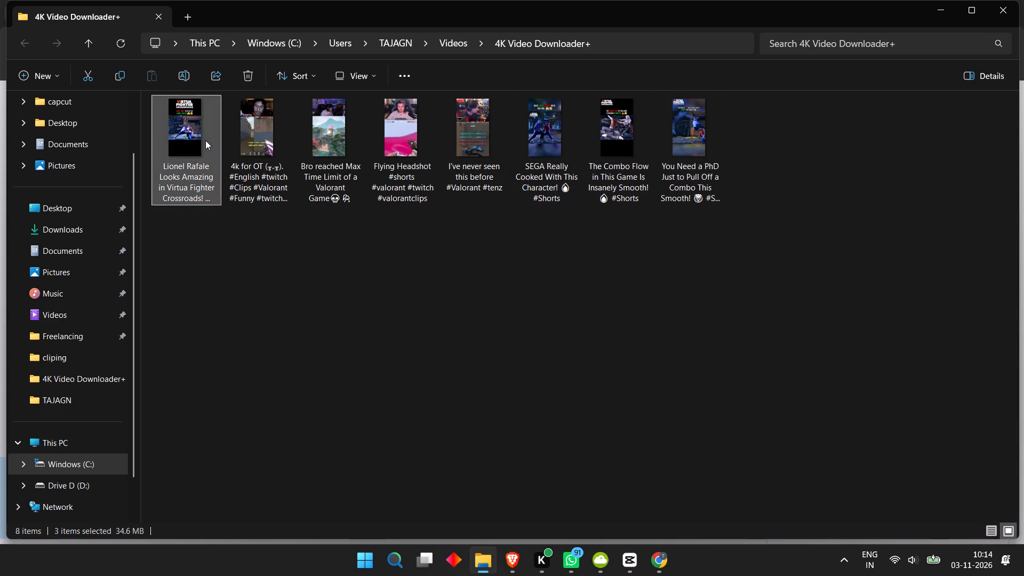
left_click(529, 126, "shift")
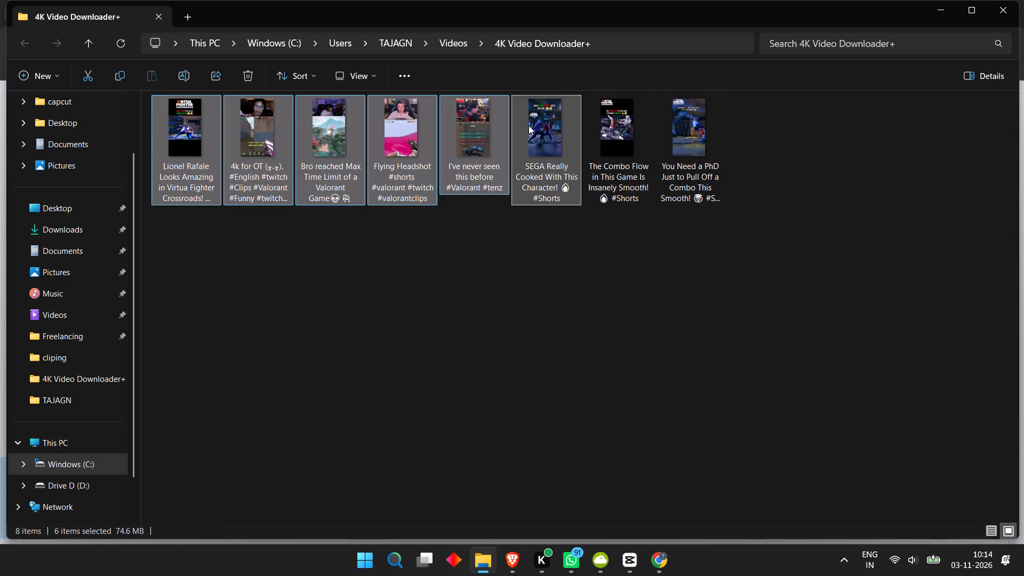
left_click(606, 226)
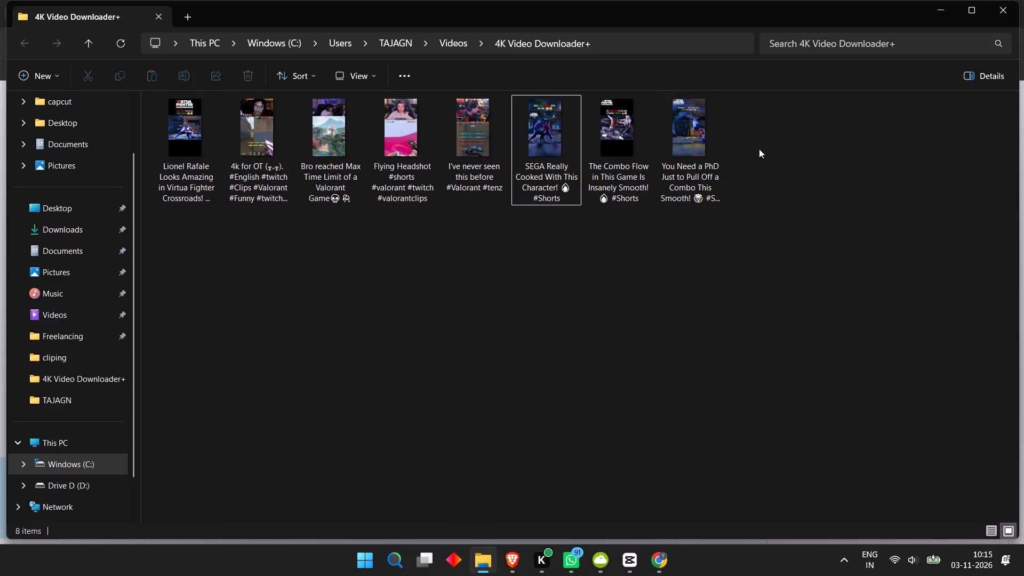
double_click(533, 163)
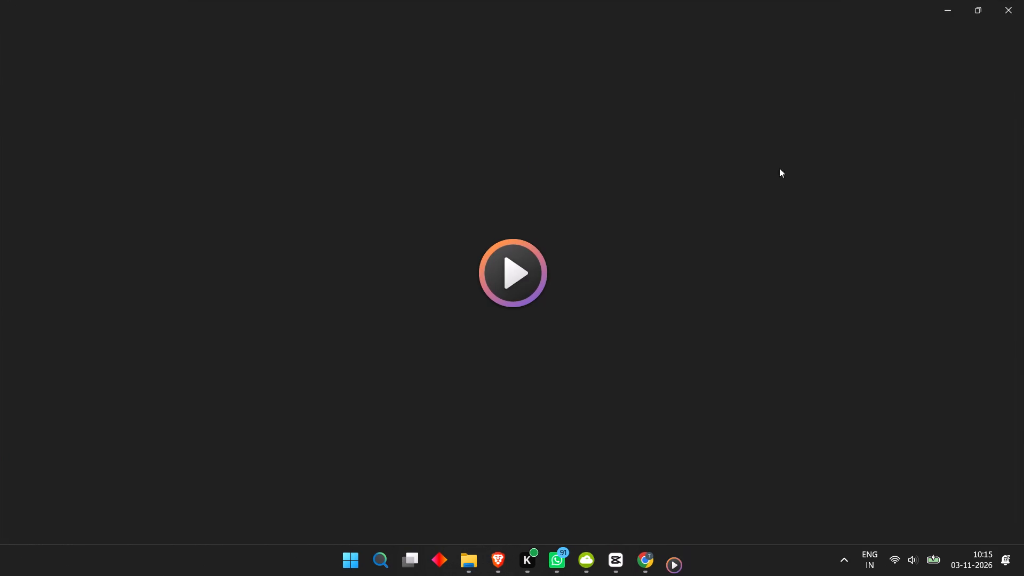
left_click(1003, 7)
right_click(547, 177)
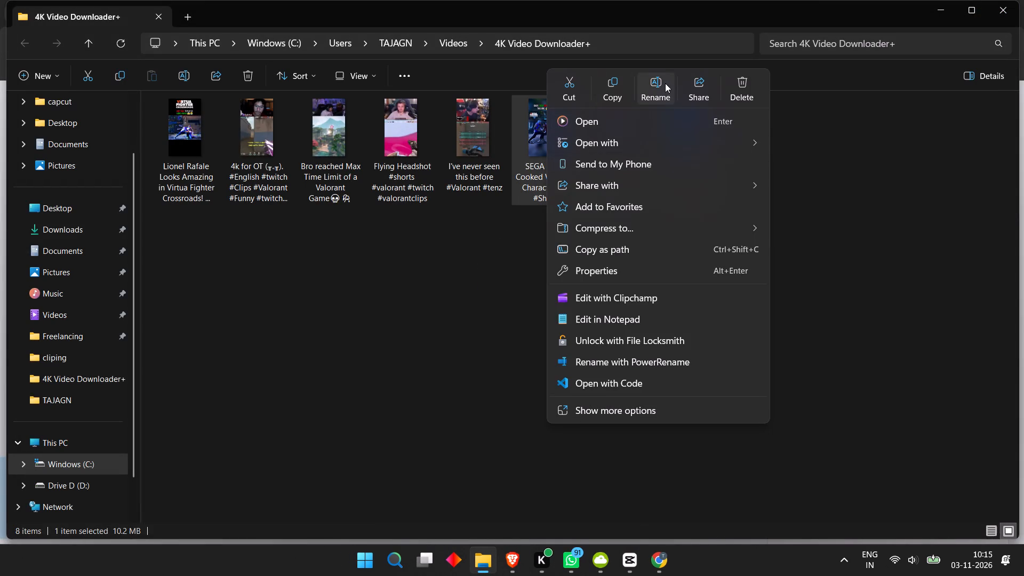
left_click(665, 83)
key("ctrl+c")
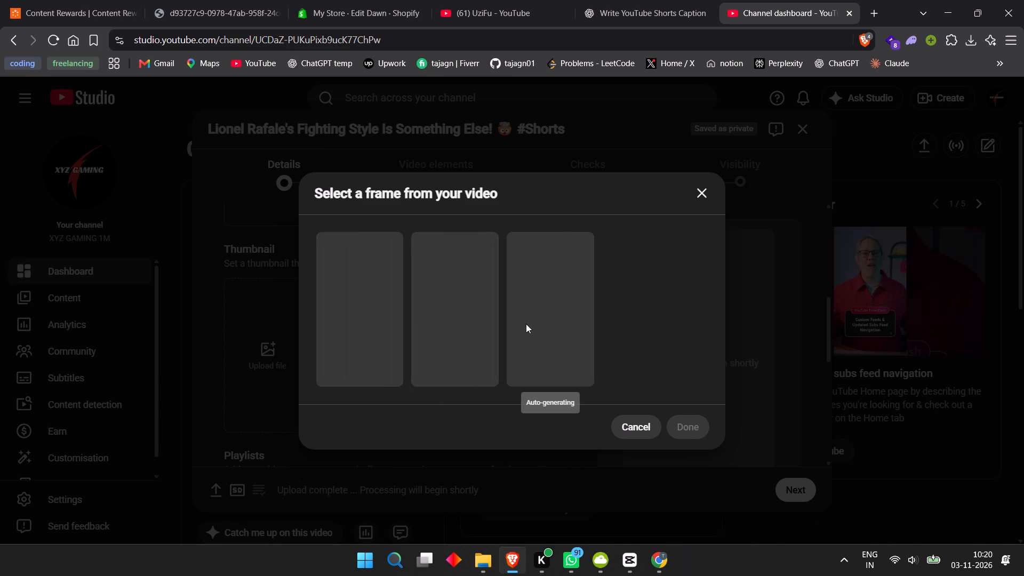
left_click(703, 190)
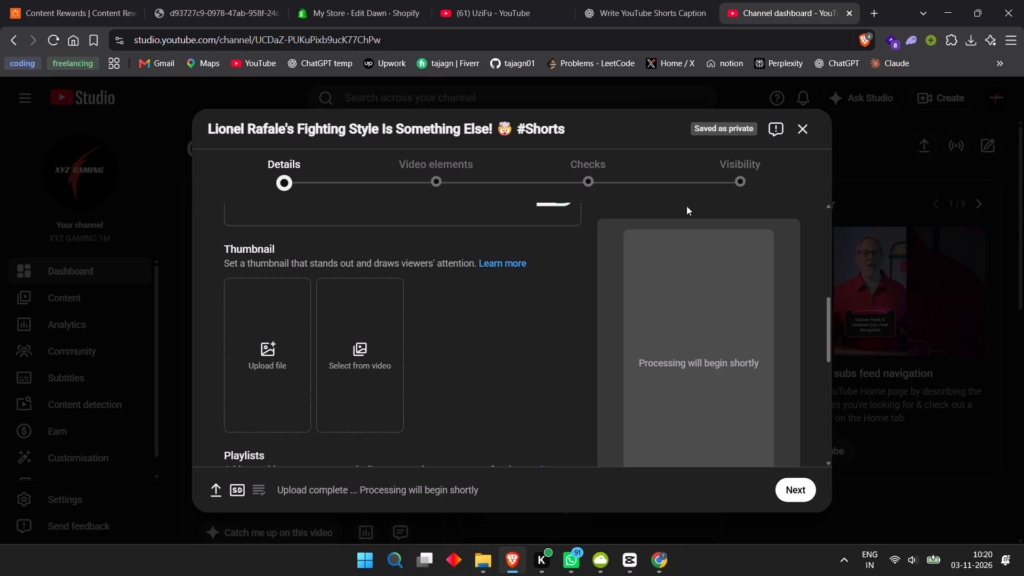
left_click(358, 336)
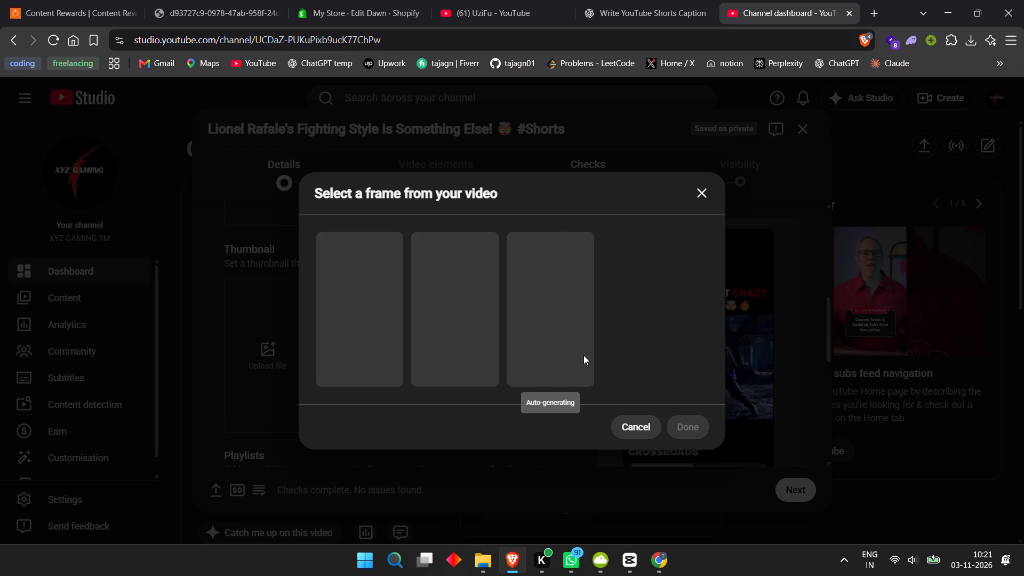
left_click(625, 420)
Set the video's audience to "No, it's not Made for Kids".
scroll(482, 329, "down", 5)
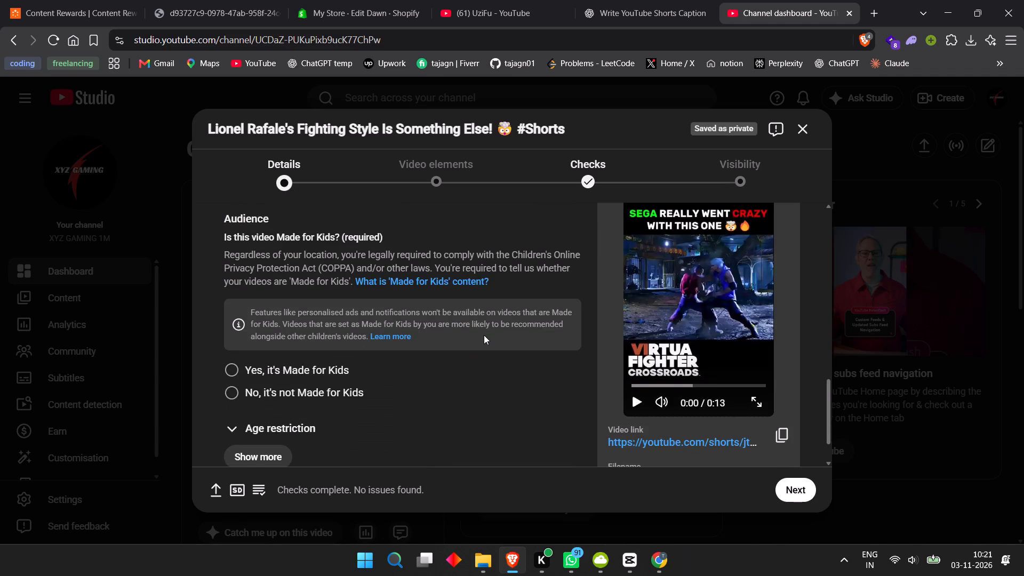
scroll(485, 338, "down", 2)
left_click(294, 338)
scroll(341, 380, "down", 3)
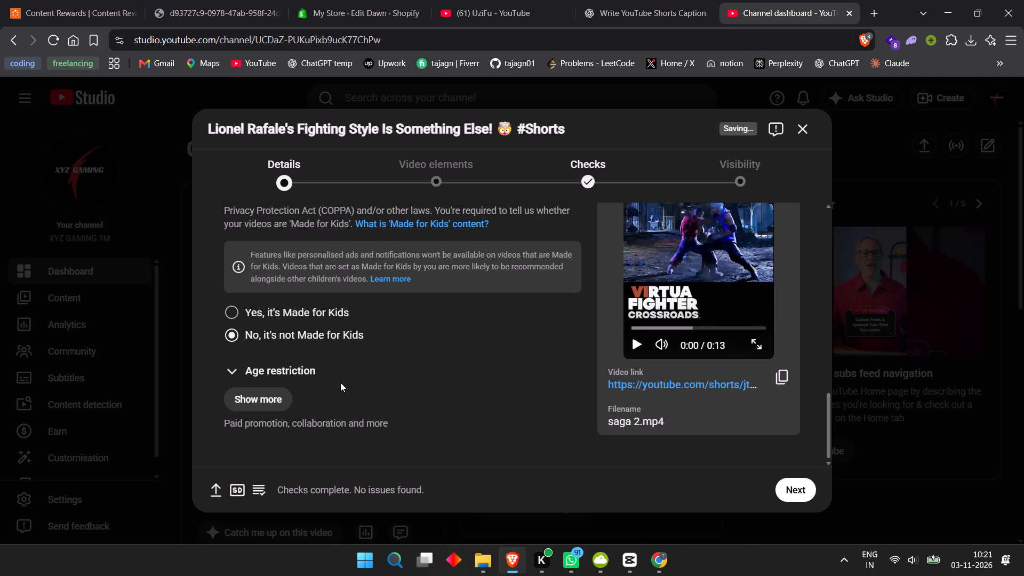
scroll(340, 382, "down", 1)
Save the Lionel Rafale's Fighting Style Short with Unlisted visibility, skipping related videos and subtitles.
left_click(780, 491)
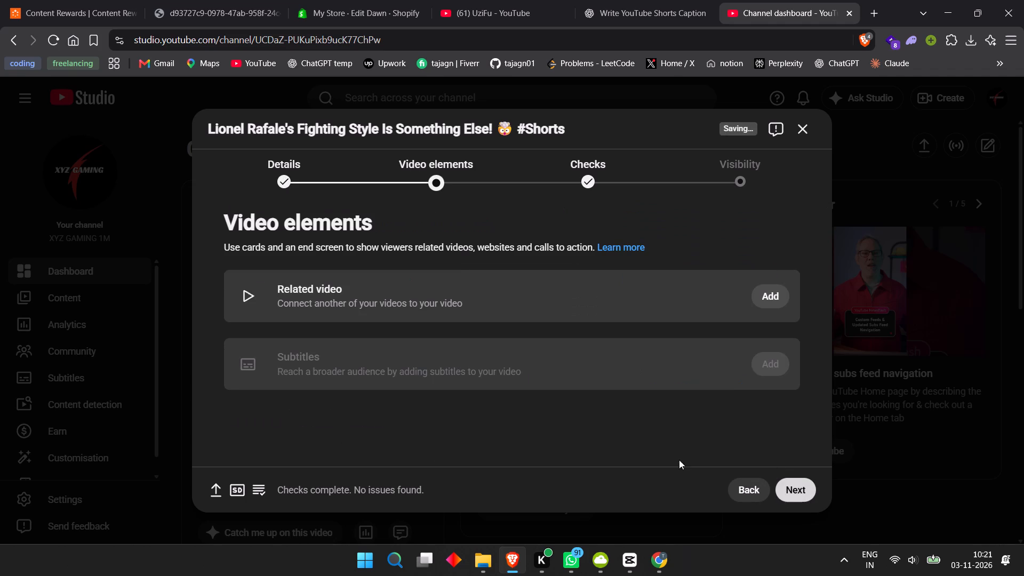
left_click(790, 490)
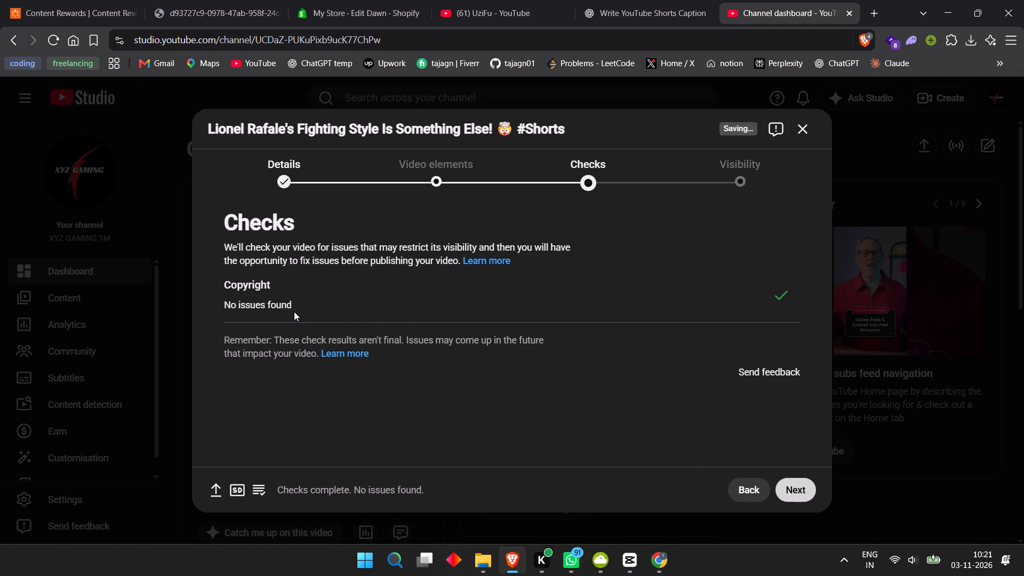
left_click(806, 482)
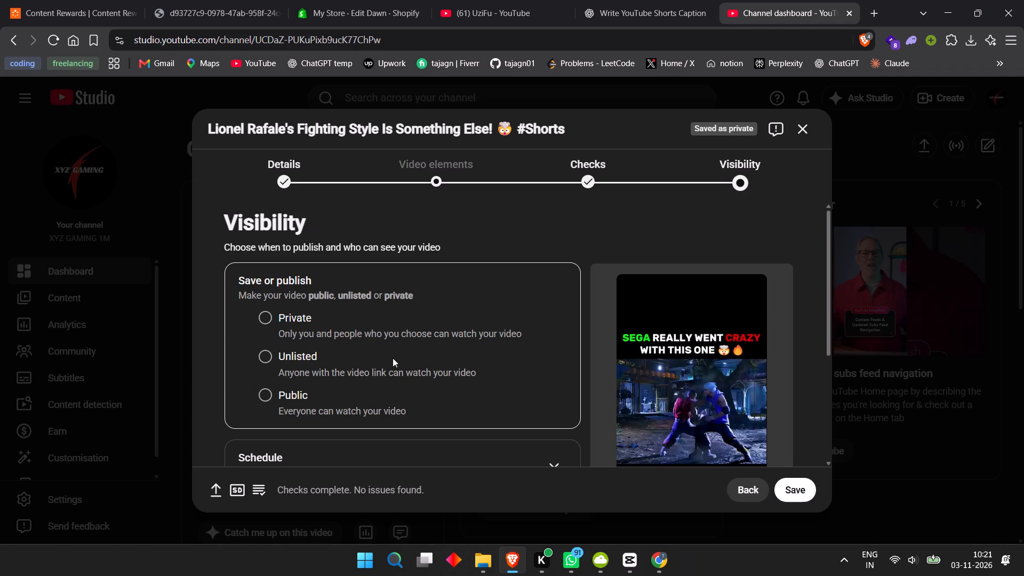
left_click(280, 354)
scroll(502, 347, "down", 4)
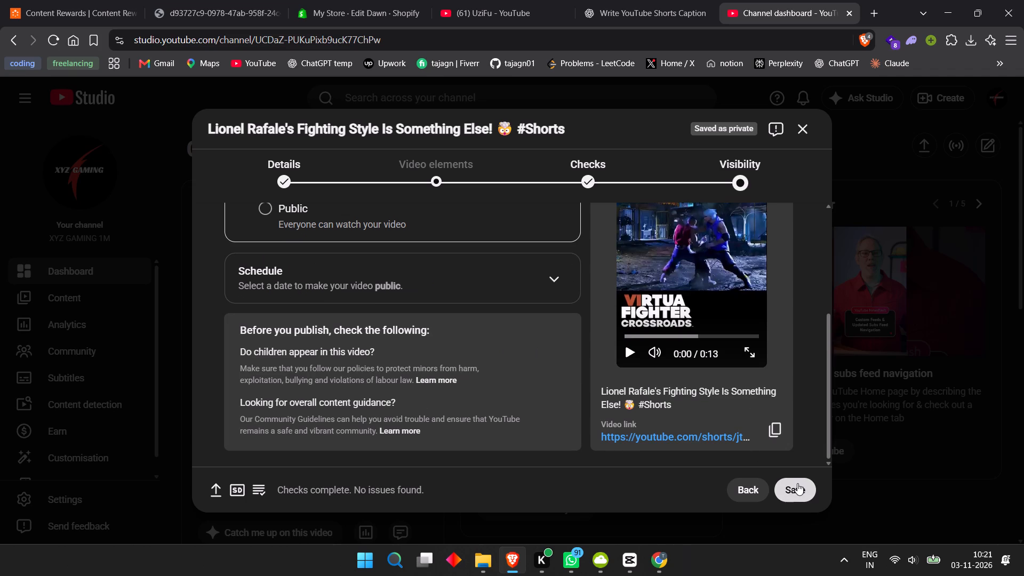
left_click(797, 483)
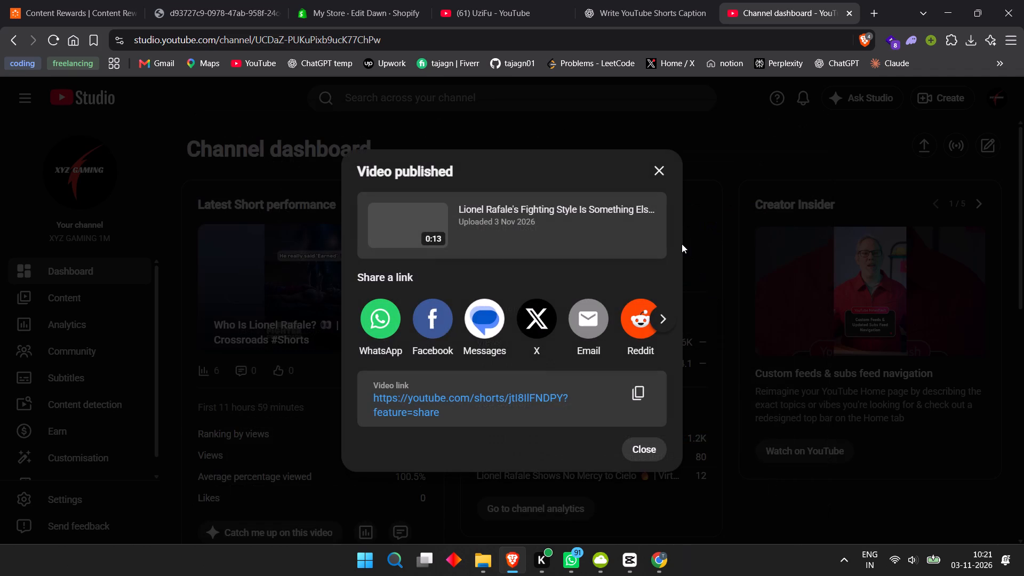
left_click(651, 171)
Open the channel's list of uploaded Shorts.
scroll(269, 286, "down", 1)
left_click(43, 293)
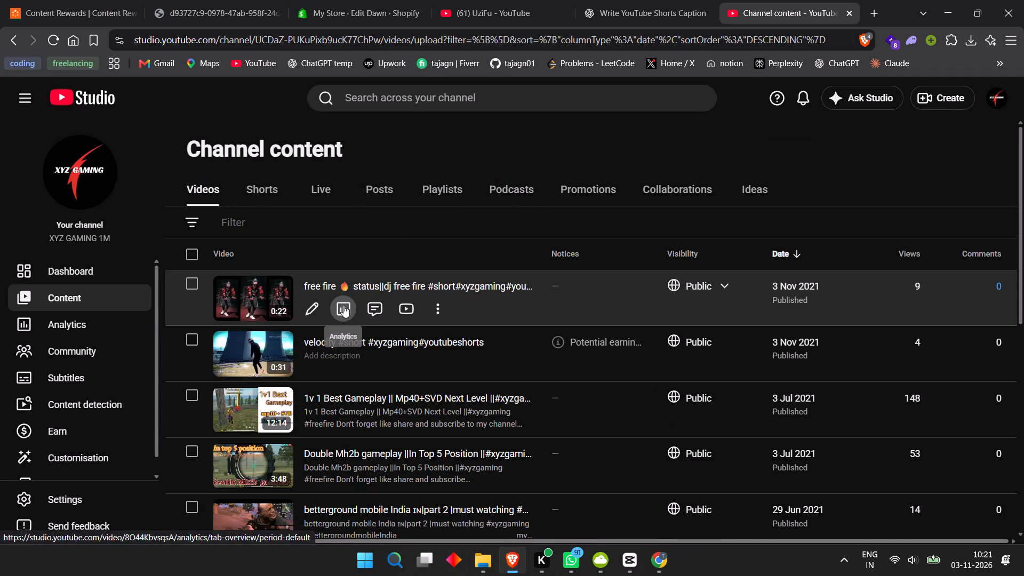
left_click(260, 190)
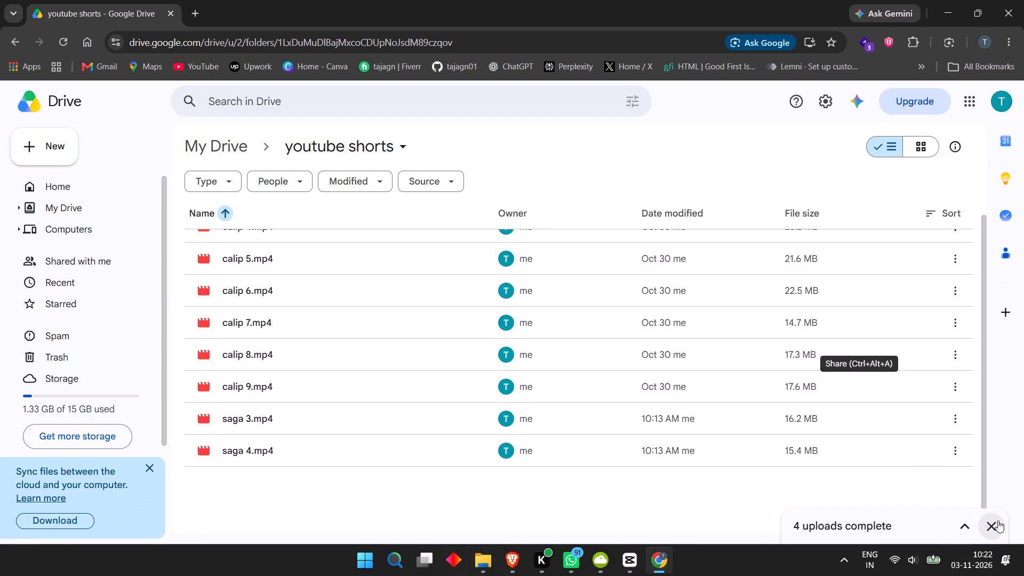
Switch to CapCut and close the editor of project 1103.
left_click(622, 561)
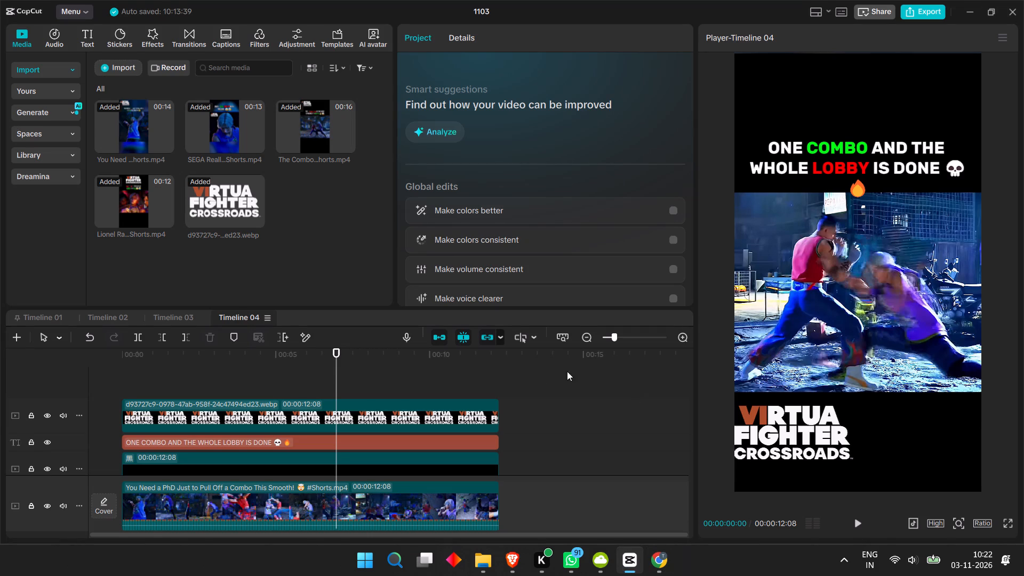
scroll(505, 387, "down", 2)
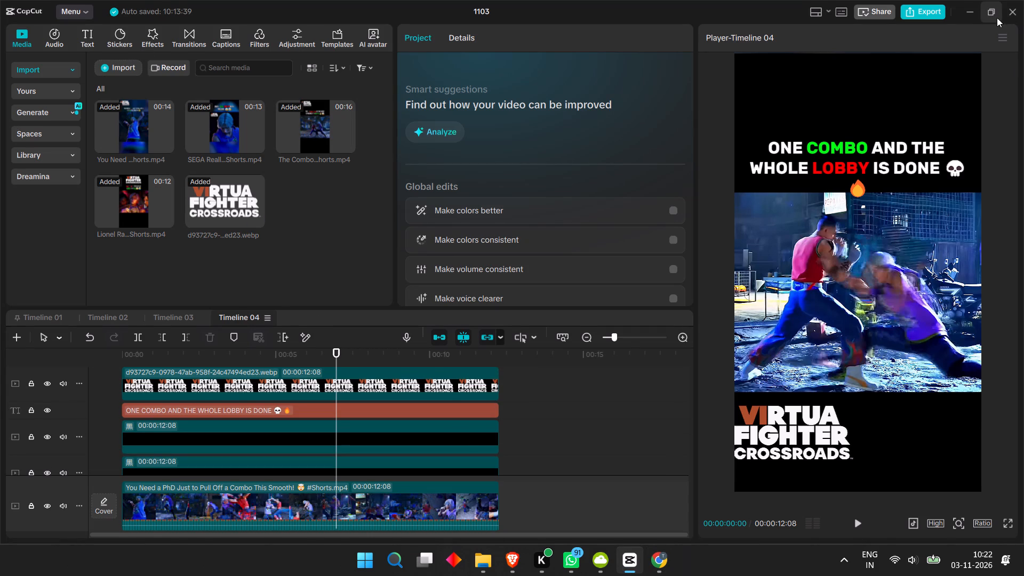
left_click(1014, 5)
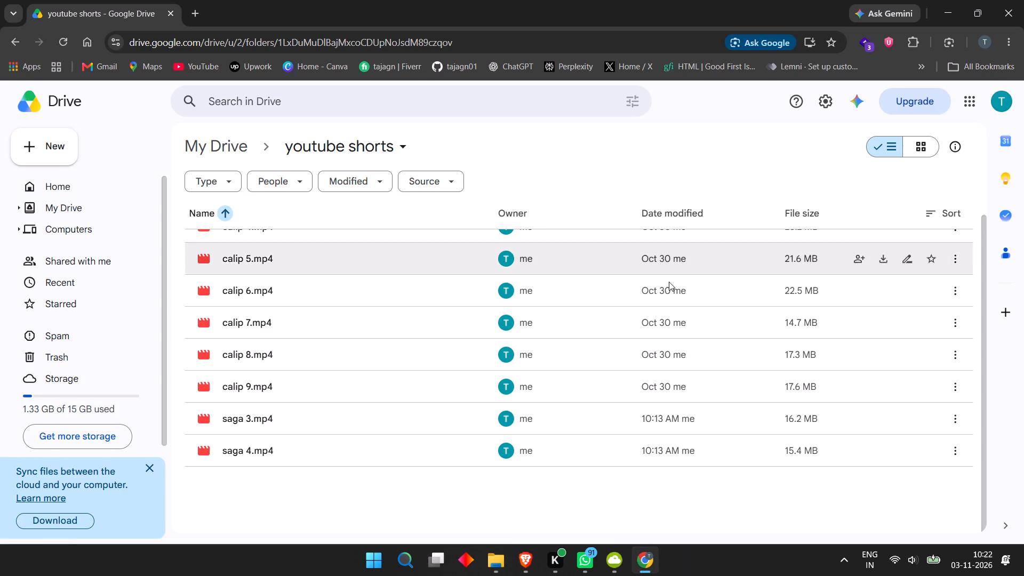
scroll(339, 375, "down", 4)
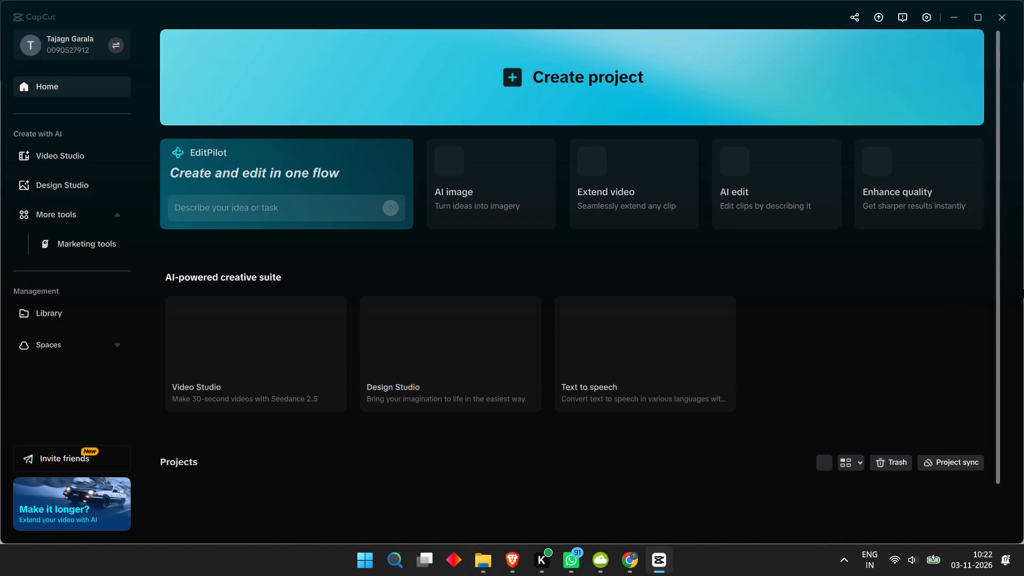
Maximize the CapCut home window.
left_click(998, 313)
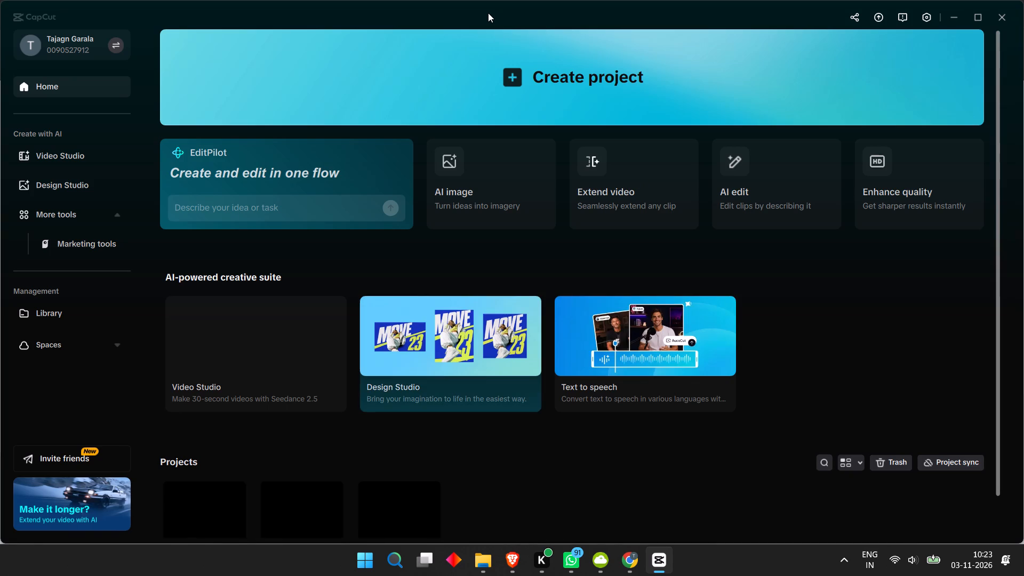
scroll(570, 373, "down", 3)
scroll(596, 356, "up", 2)
scroll(729, 333, "down", 3)
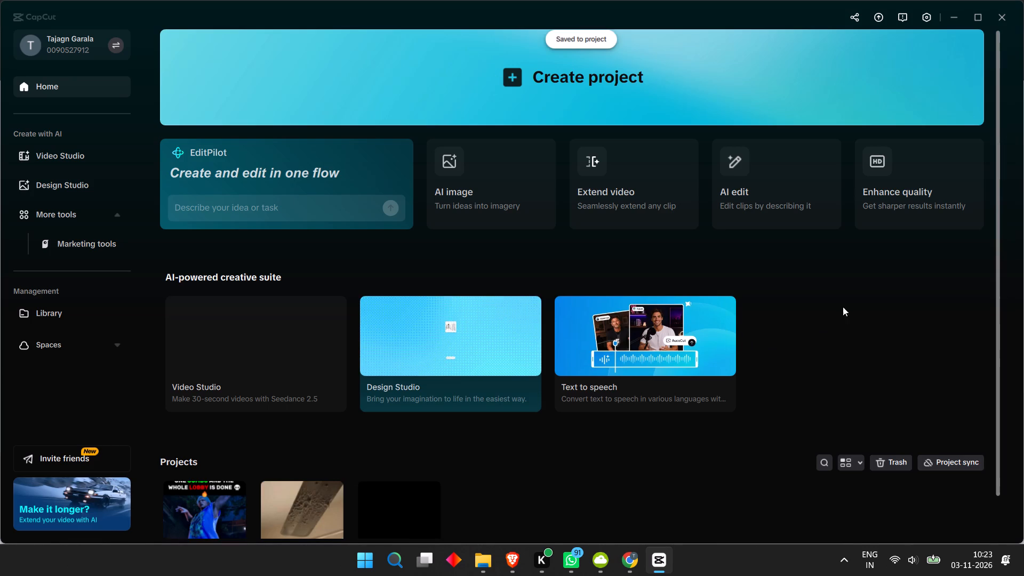
left_click_drag(832, 319, 820, 205)
scroll(820, 268, "down", 4)
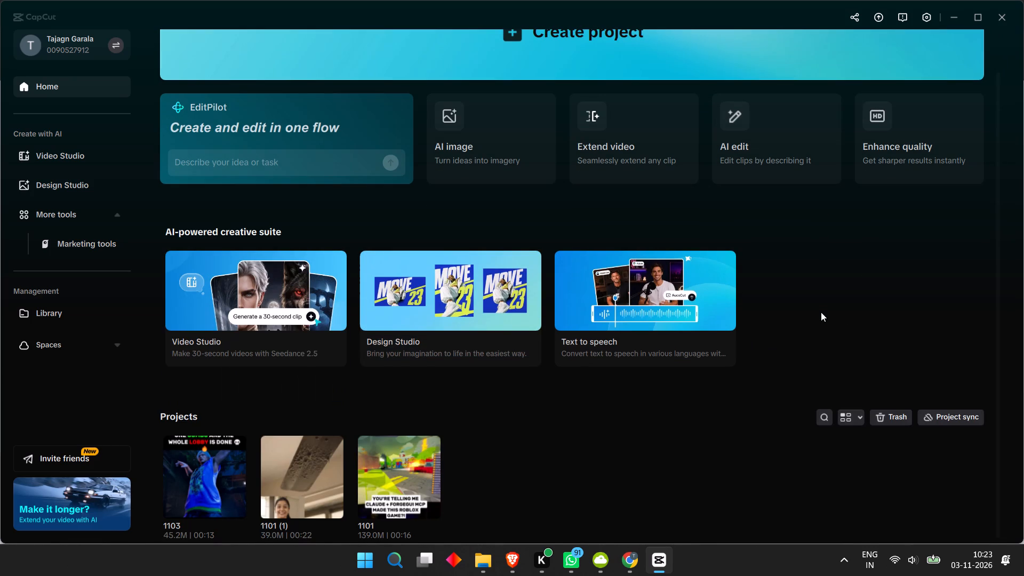
scroll(273, 457, "down", 4)
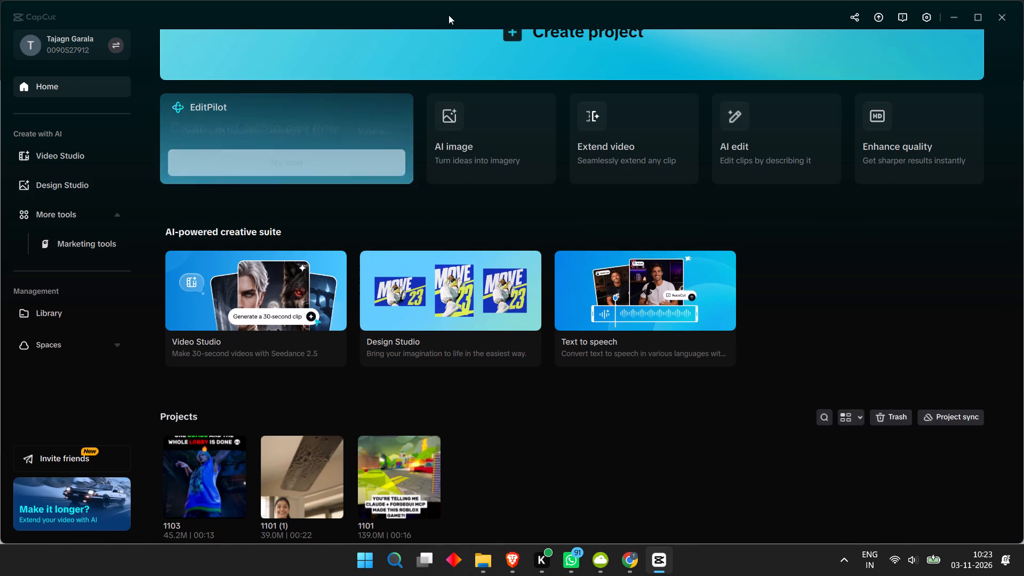
left_click(460, 6)
left_click_drag(460, 6, 609, 14)
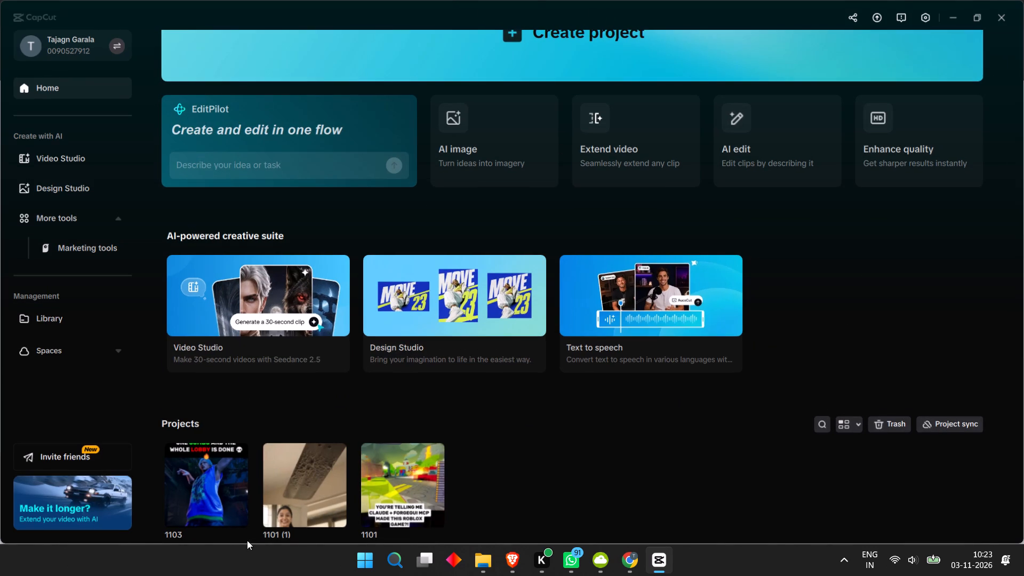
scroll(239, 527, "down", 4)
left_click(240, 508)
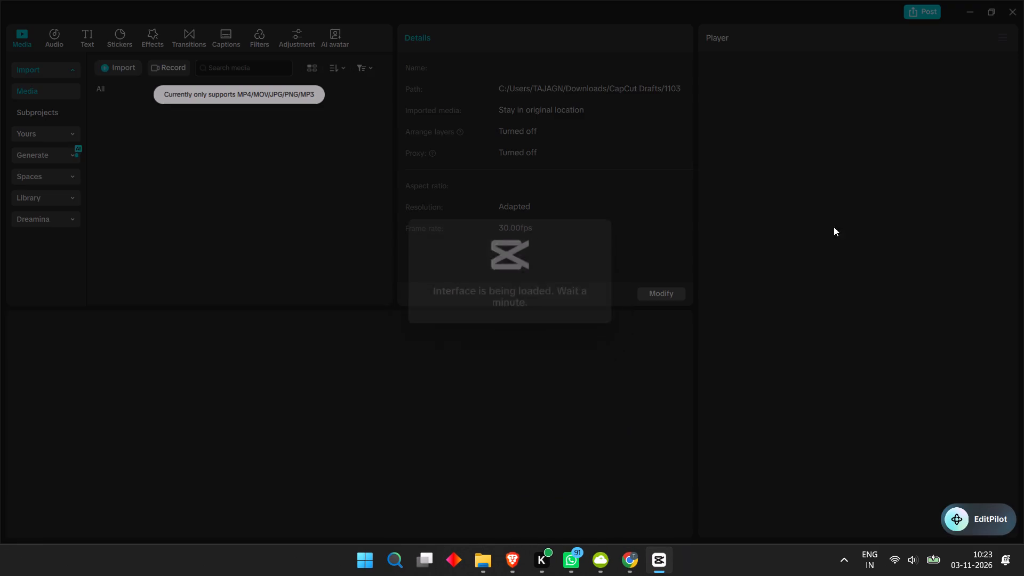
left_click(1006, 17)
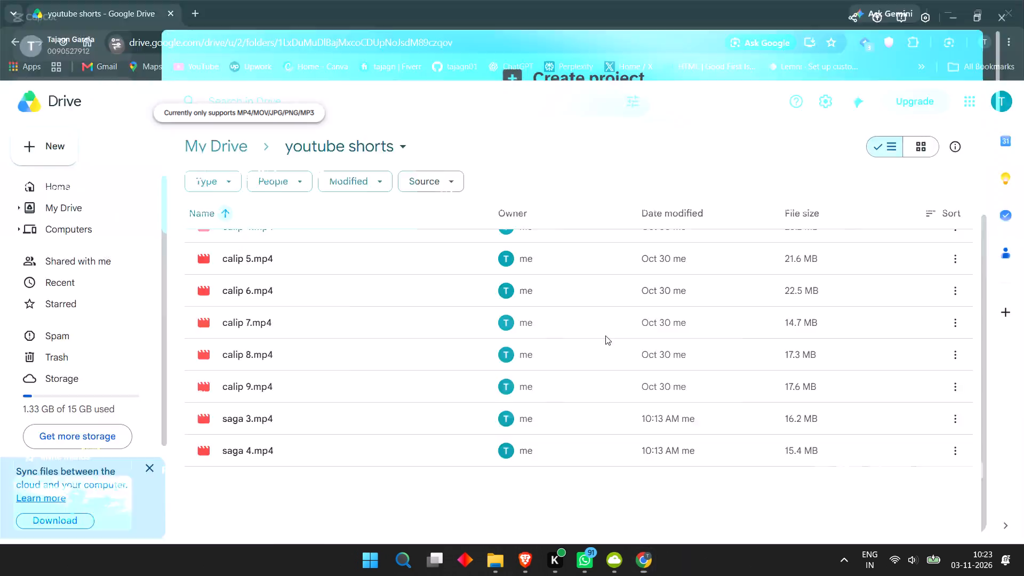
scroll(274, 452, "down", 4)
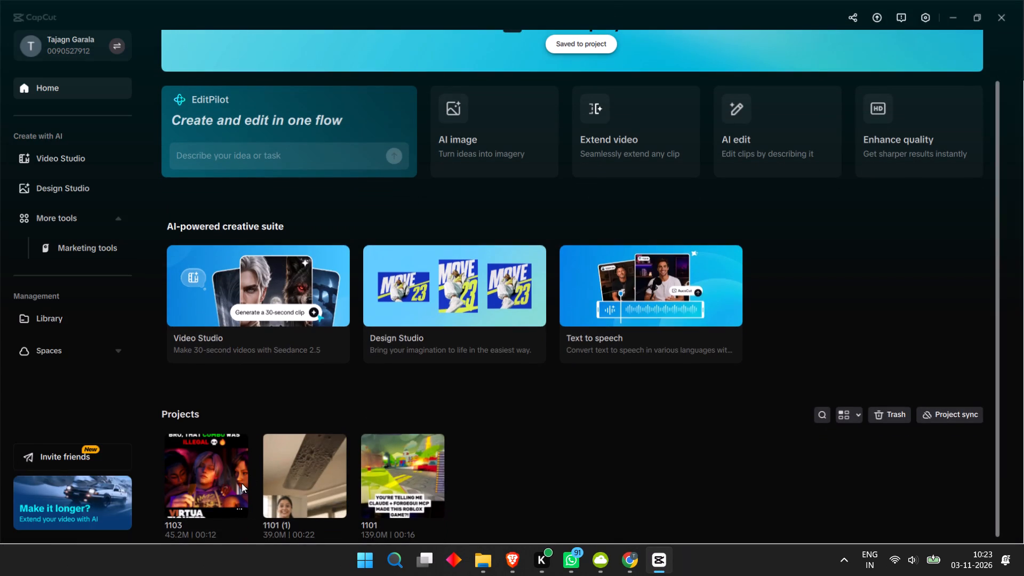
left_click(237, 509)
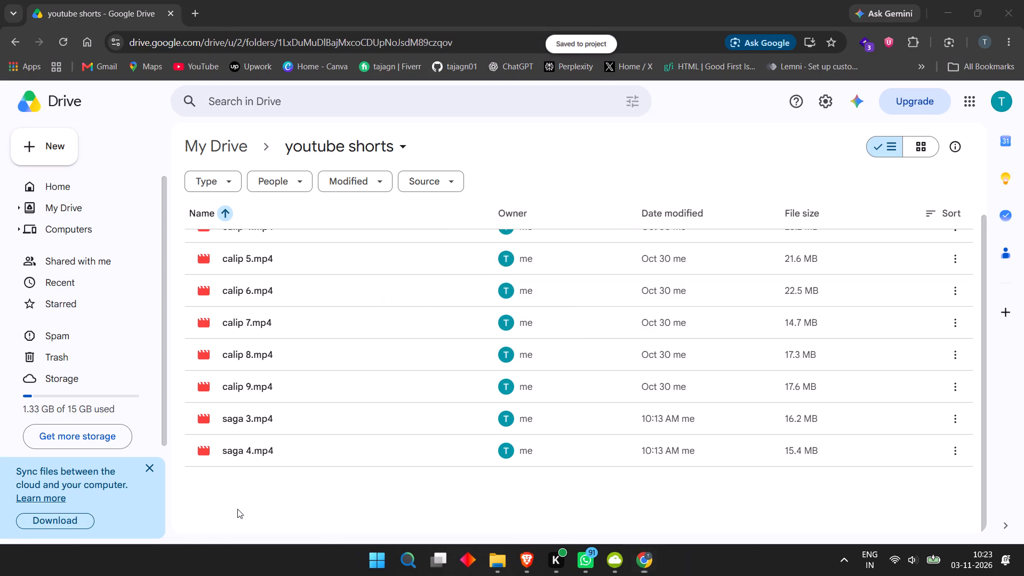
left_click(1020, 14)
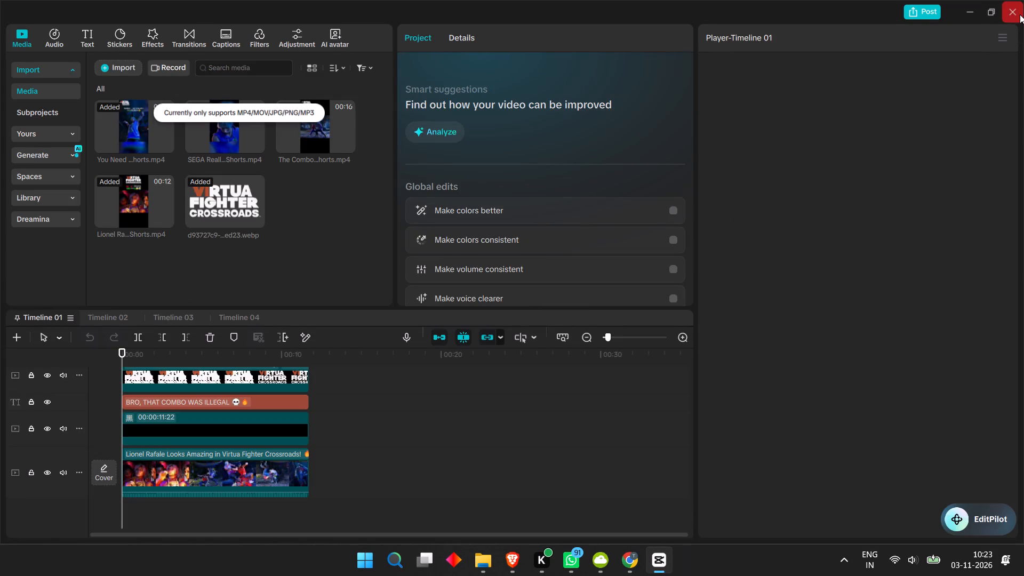
Delete project 1103 from the CapCut projects, moving it to the trash.
scroll(202, 433, "down", 5)
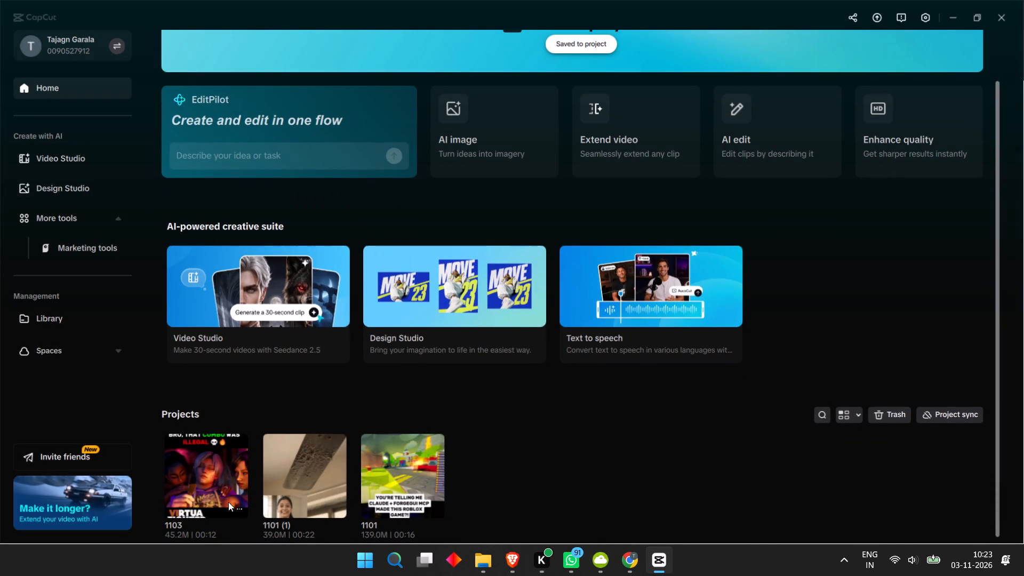
scroll(239, 468, "down", 4)
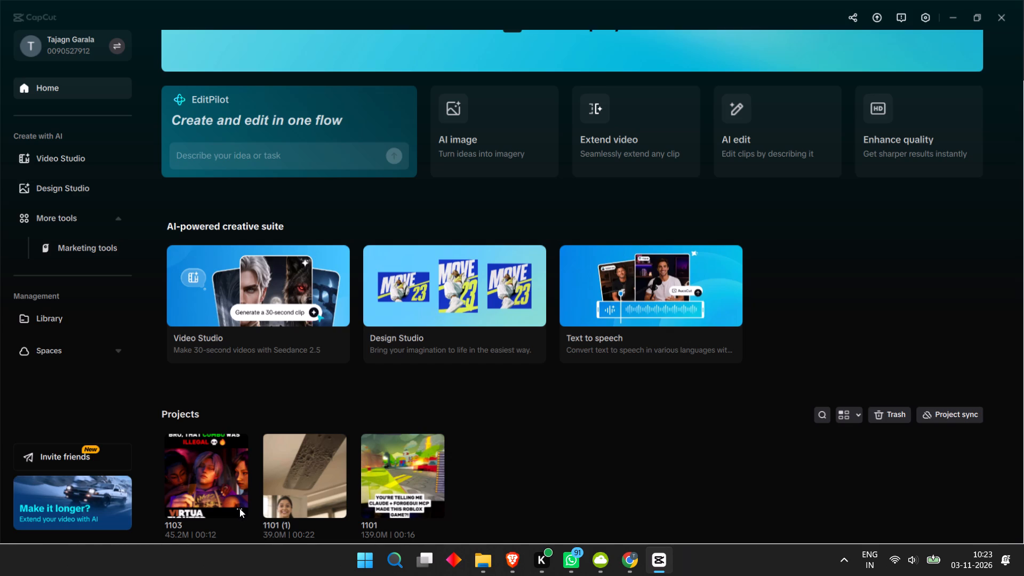
right_click(218, 468)
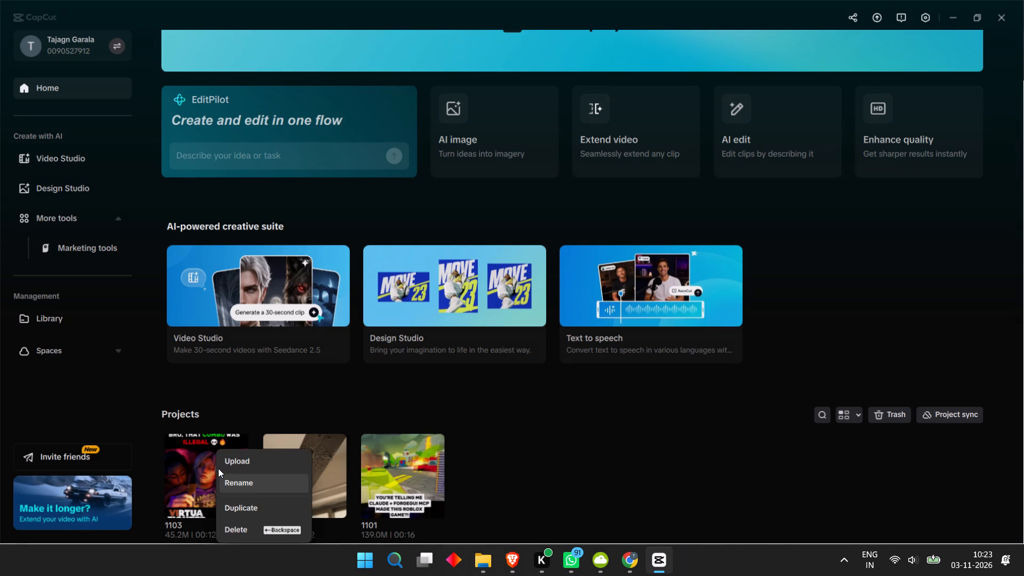
left_click(235, 523)
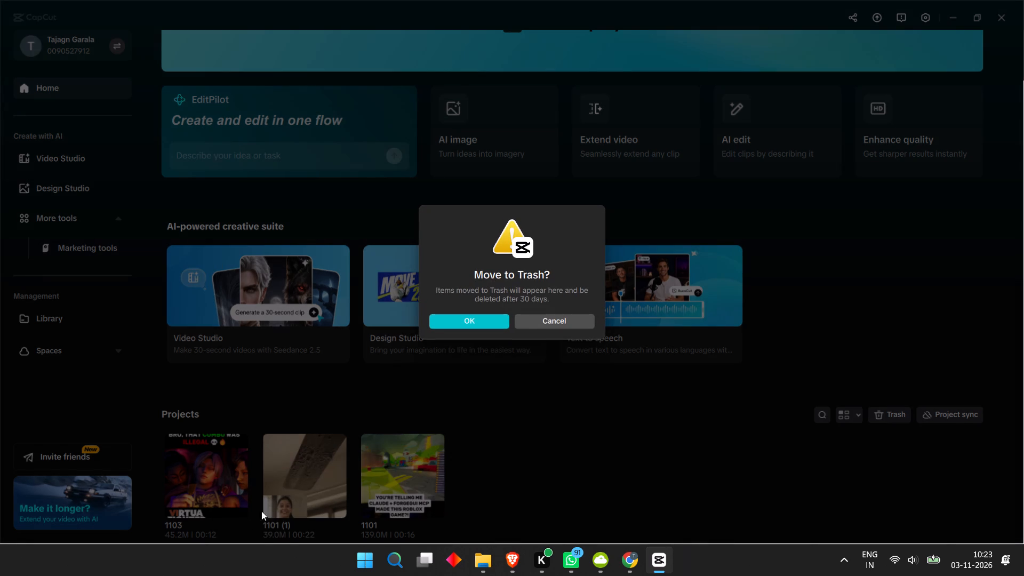
left_click(466, 319)
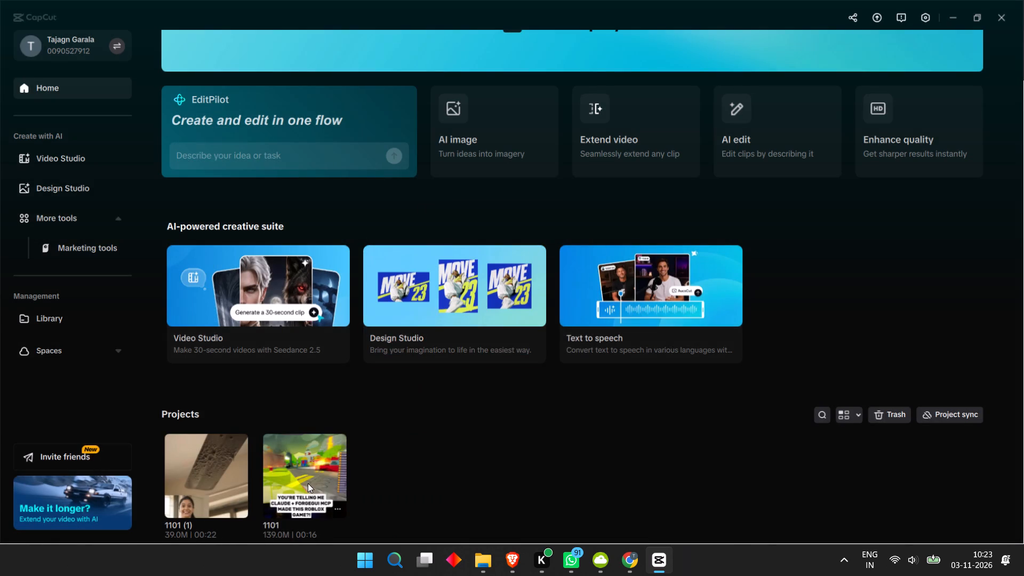